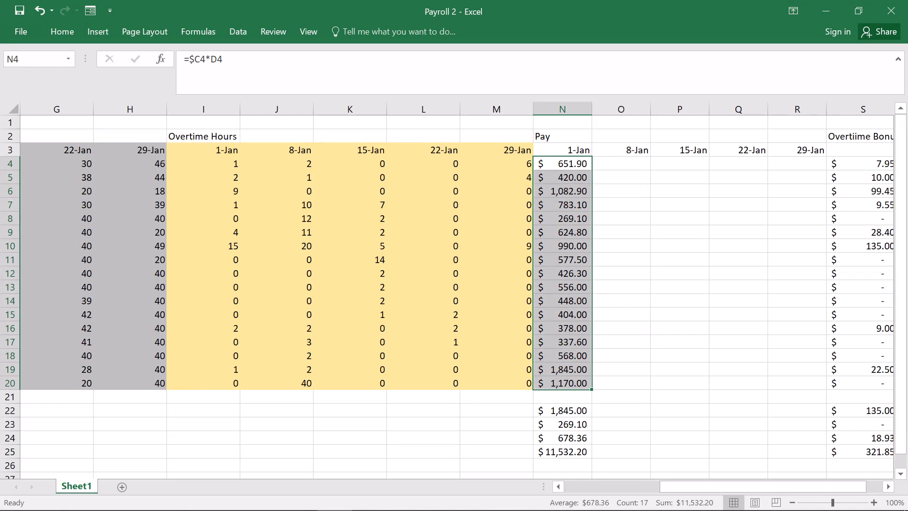
Copy the 1-Jan pay formulas in N4:N20 and paste them into the 8-Jan pay column starting at O4.
right_click(572, 275)
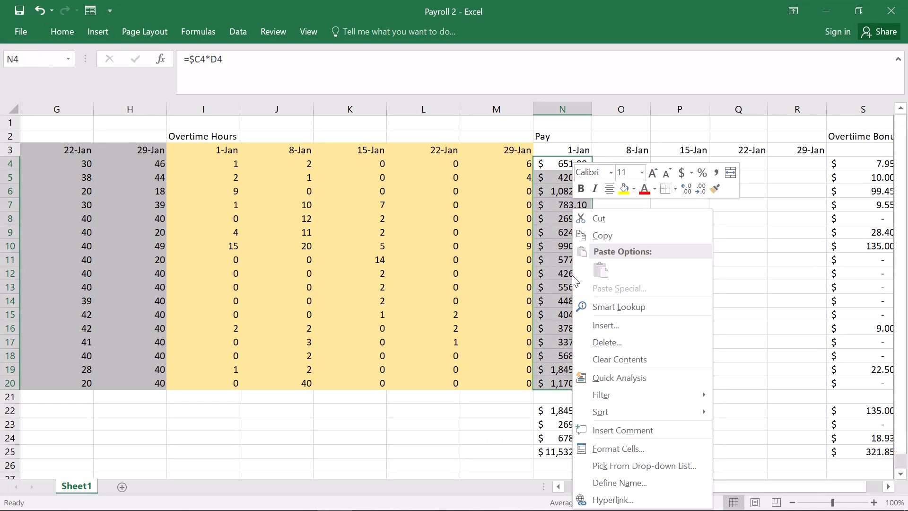
click(616, 232)
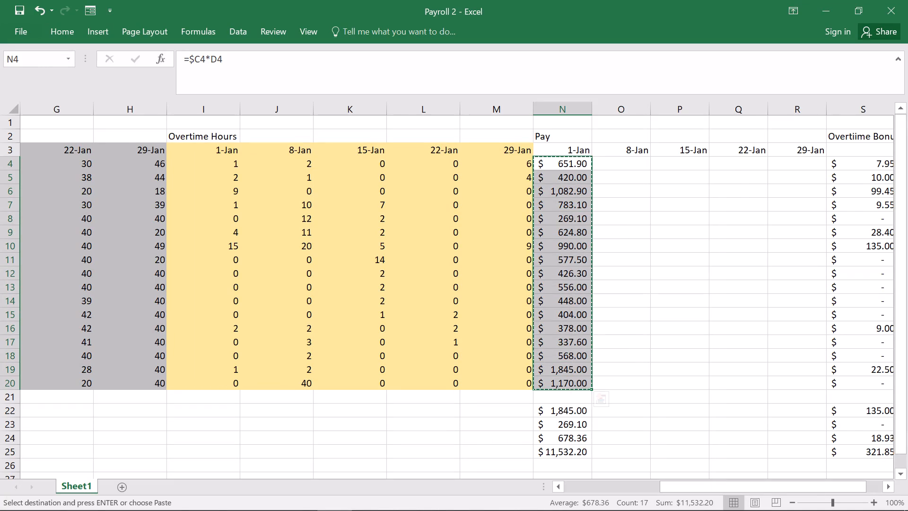
click(615, 164)
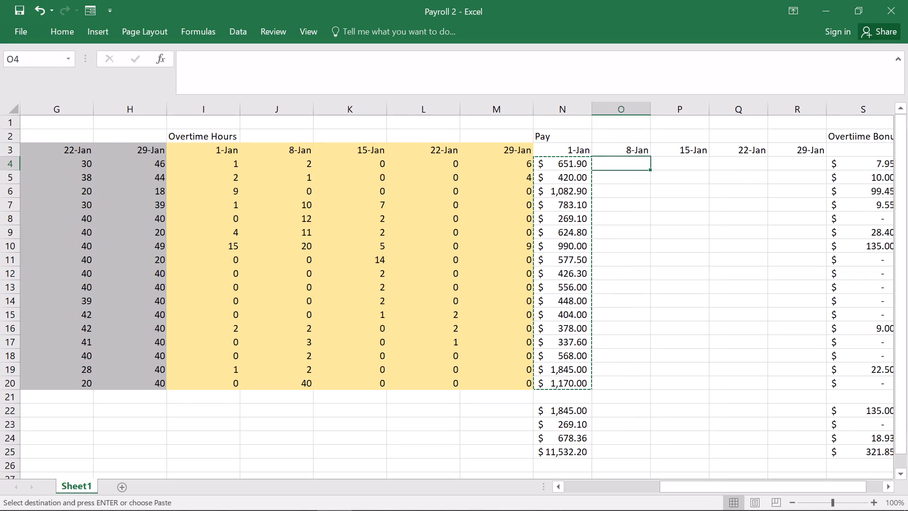
right_click(615, 164)
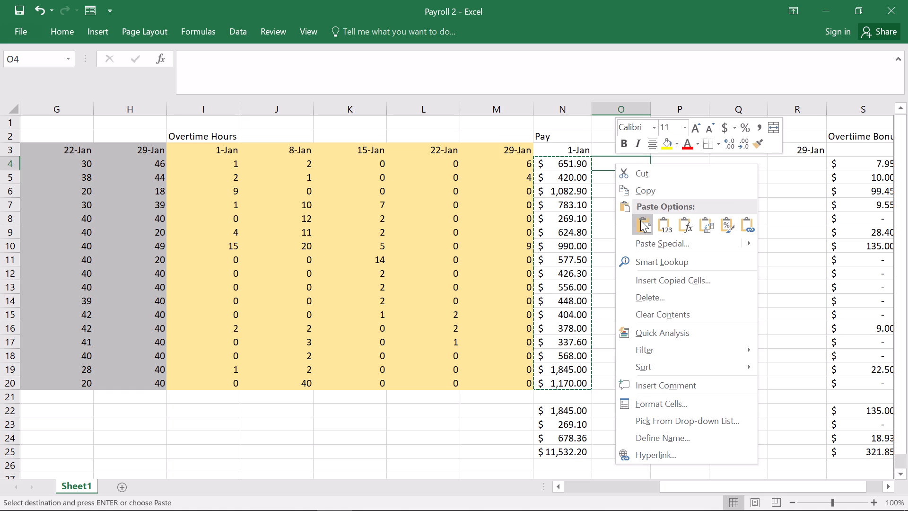
click(640, 227)
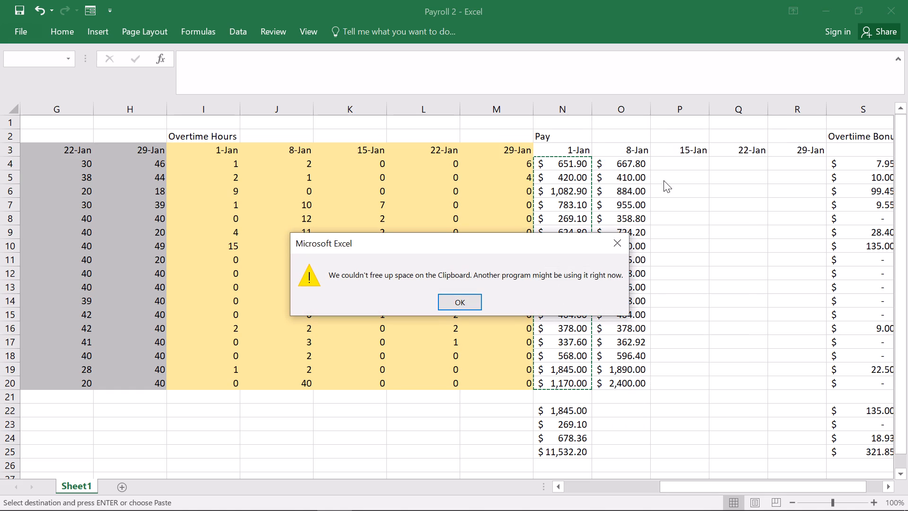
click(469, 305)
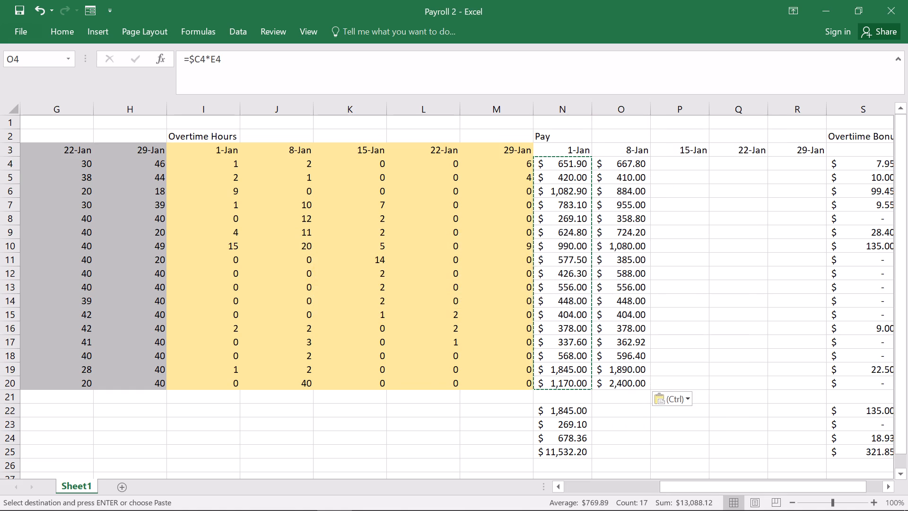
drag(632, 160, 625, 231)
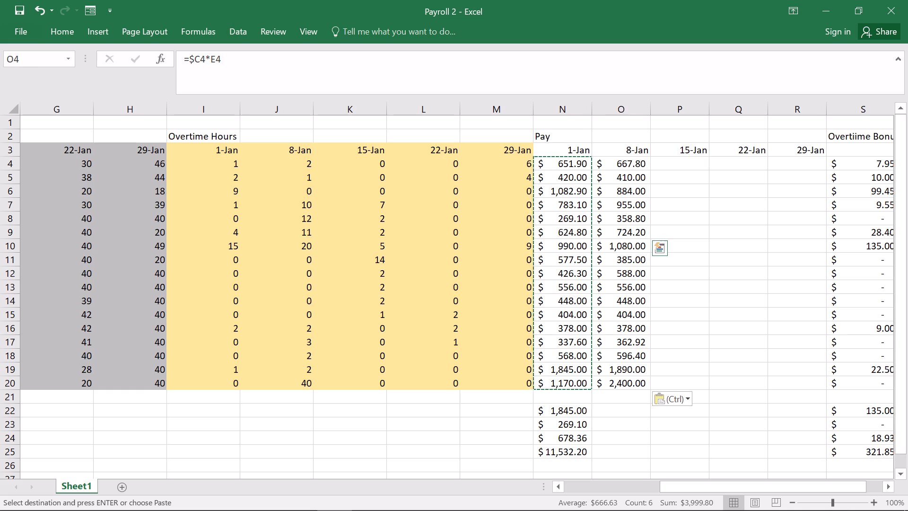
click(705, 282)
key(Escape)
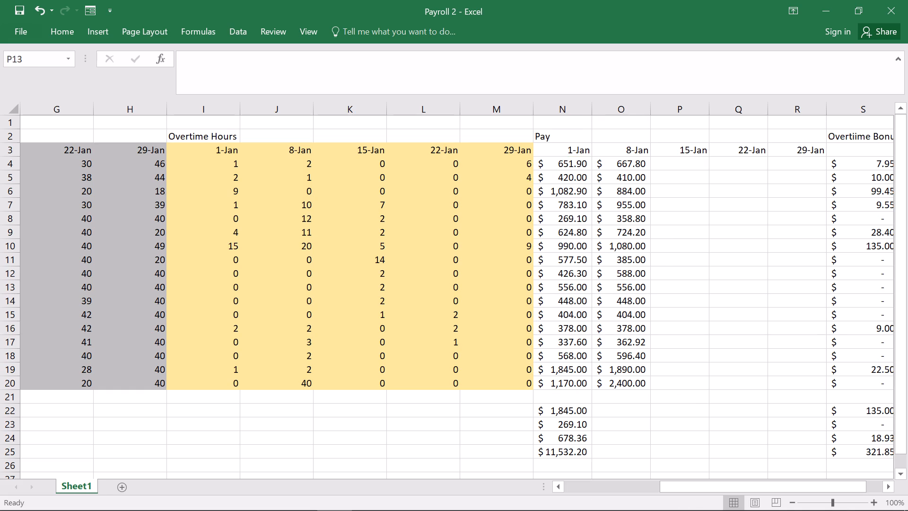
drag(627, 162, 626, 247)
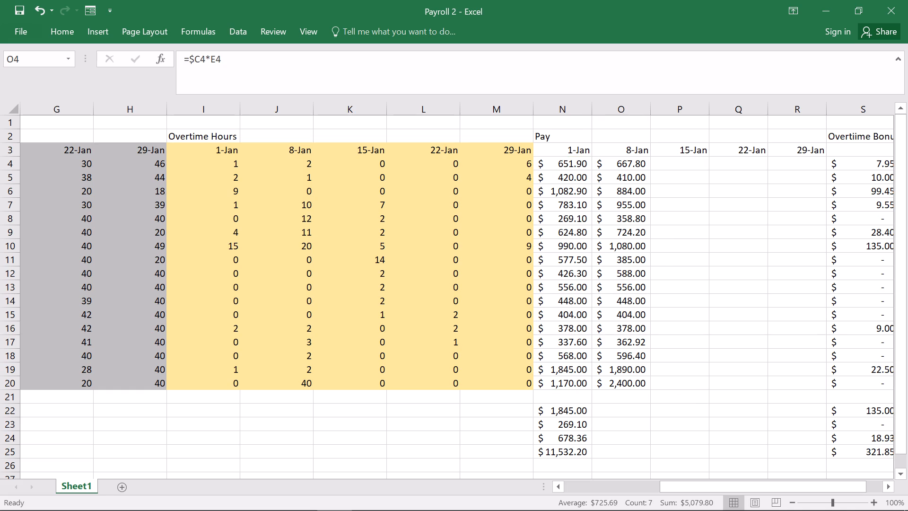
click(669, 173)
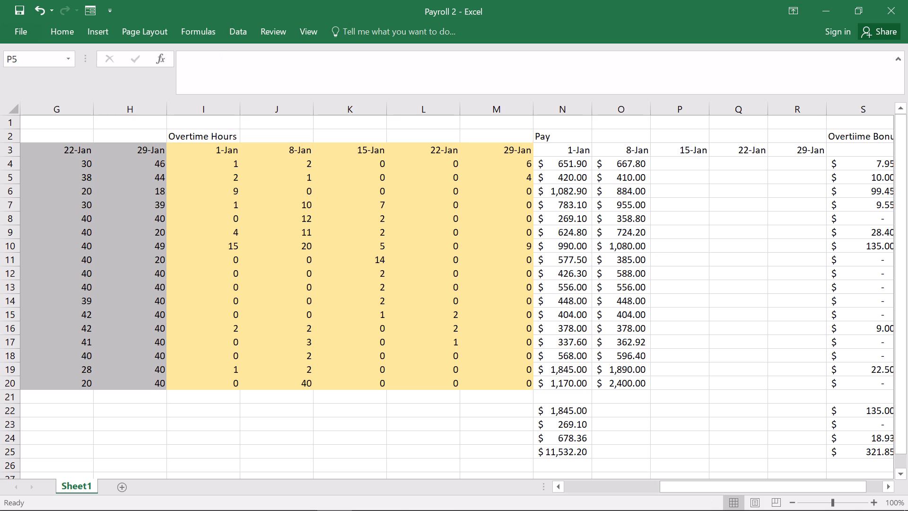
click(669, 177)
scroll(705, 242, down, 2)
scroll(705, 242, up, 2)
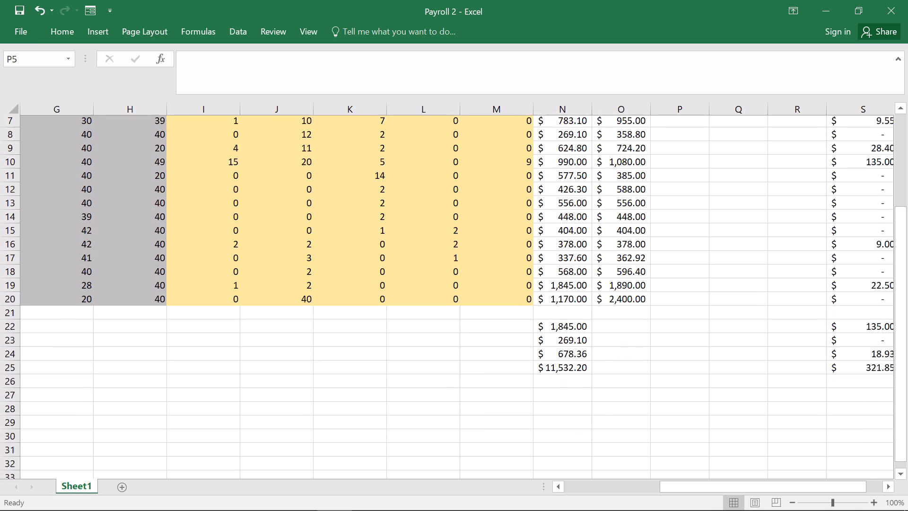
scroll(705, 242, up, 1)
Examine the cell references in the first 8-Jan pay formula in O4, leaving the formula as it is.
scroll(705, 242, left, 4)
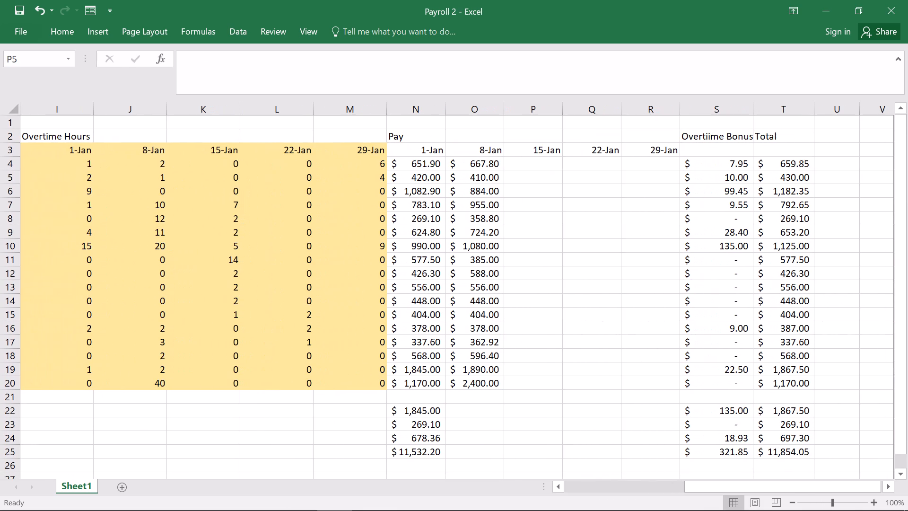
double_click(486, 169)
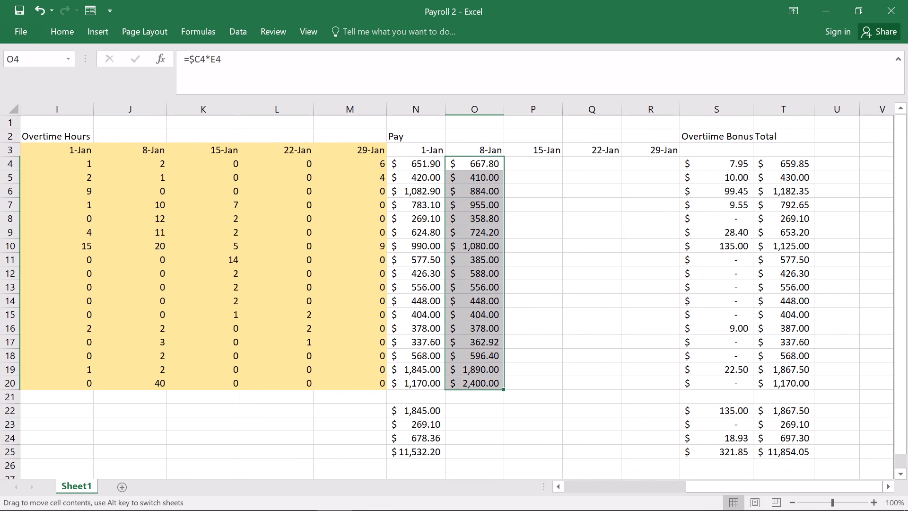
click(550, 196)
double_click(472, 164)
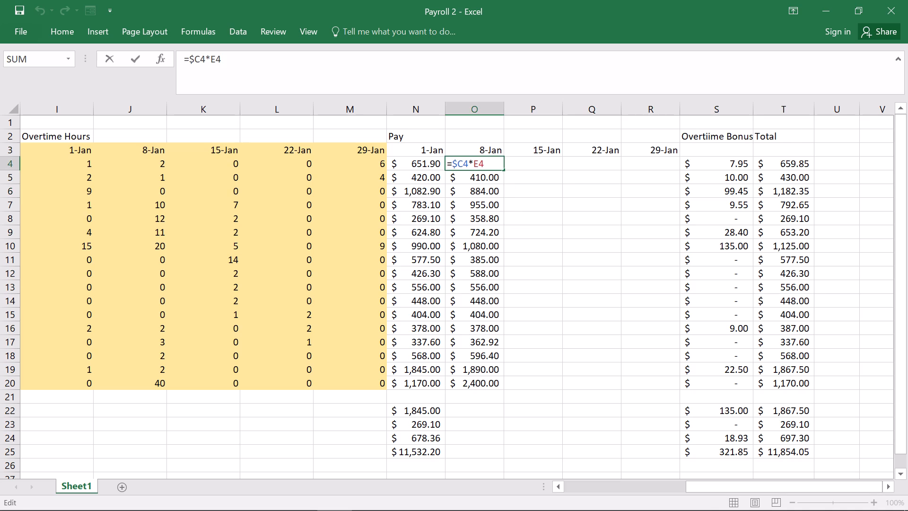
click(539, 189)
click(537, 223)
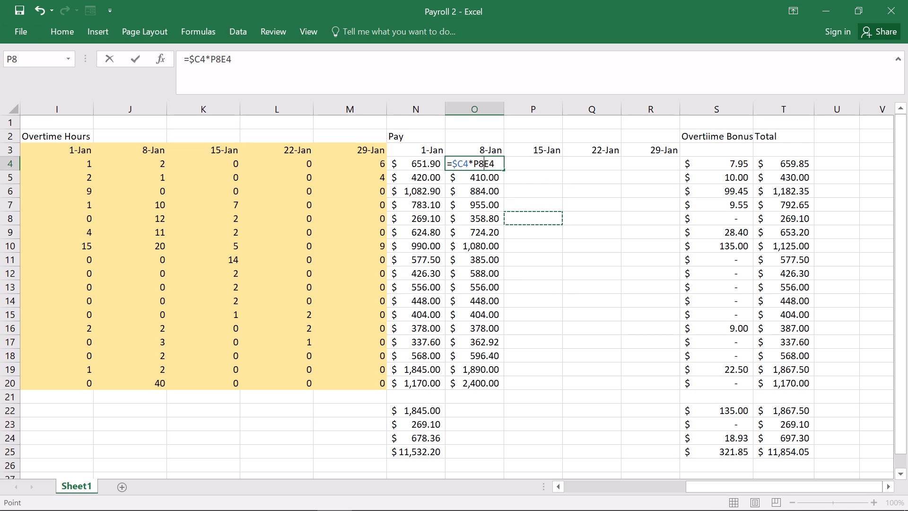
key(Escape)
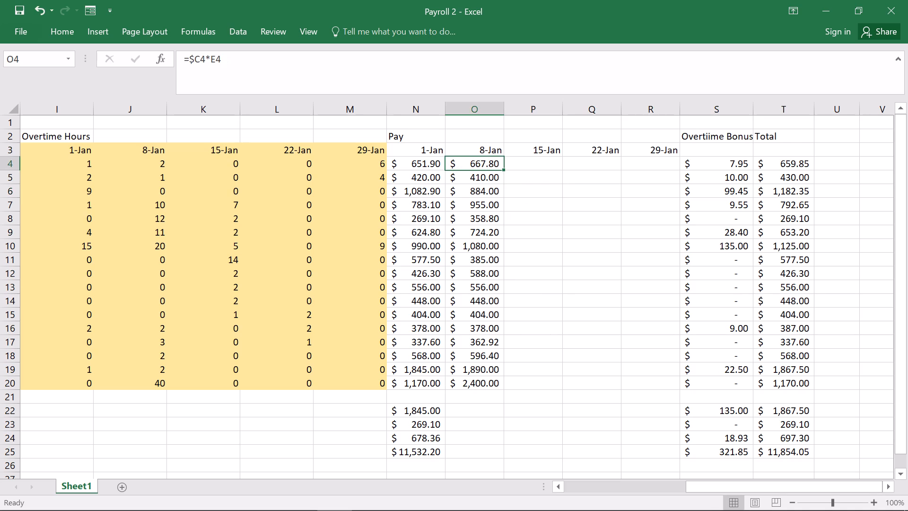
Fill the 8-Jan pay formulas in O4:O20 across the 15-Jan, 22-Jan and 29-Jan columns, through R20.
drag(464, 162, 478, 249)
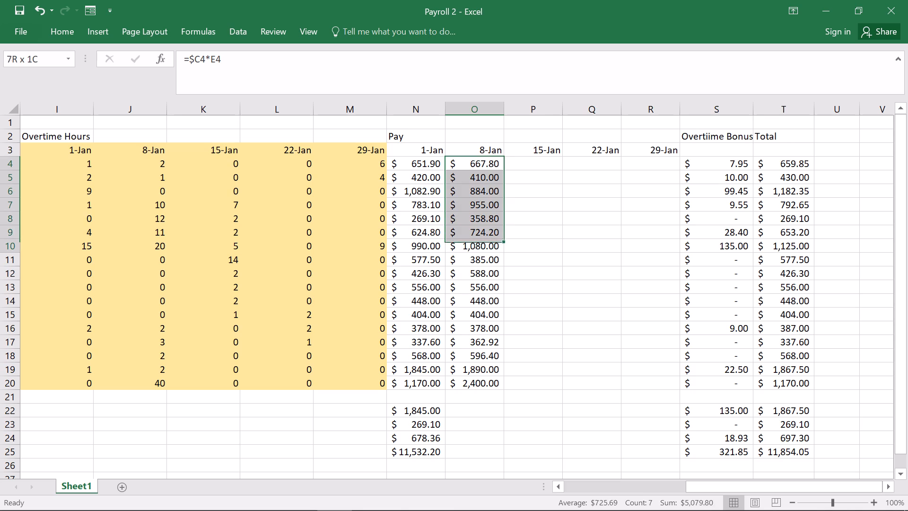
drag(478, 249, 475, 374)
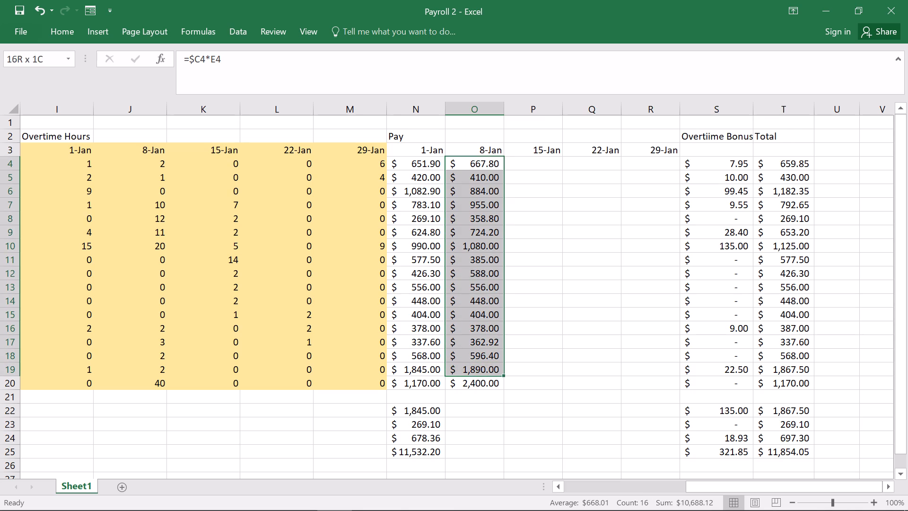
drag(475, 374, 477, 383)
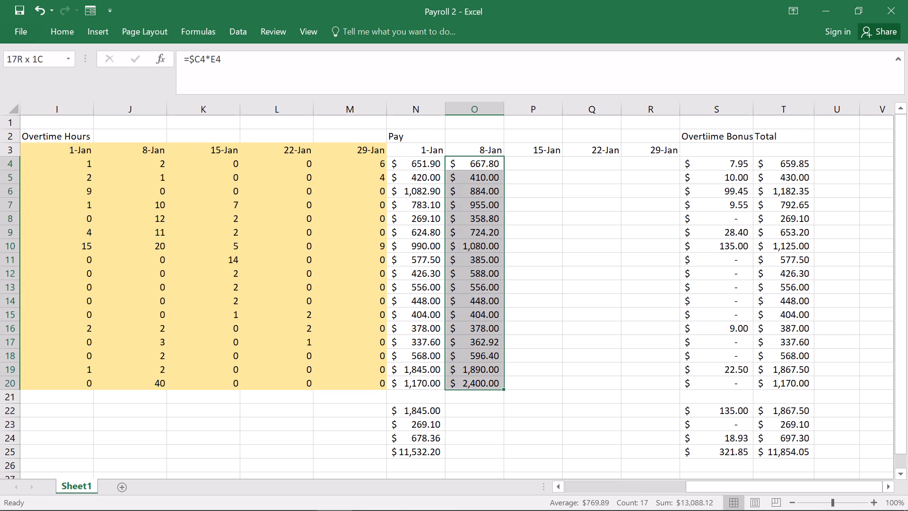
drag(504, 390, 513, 390)
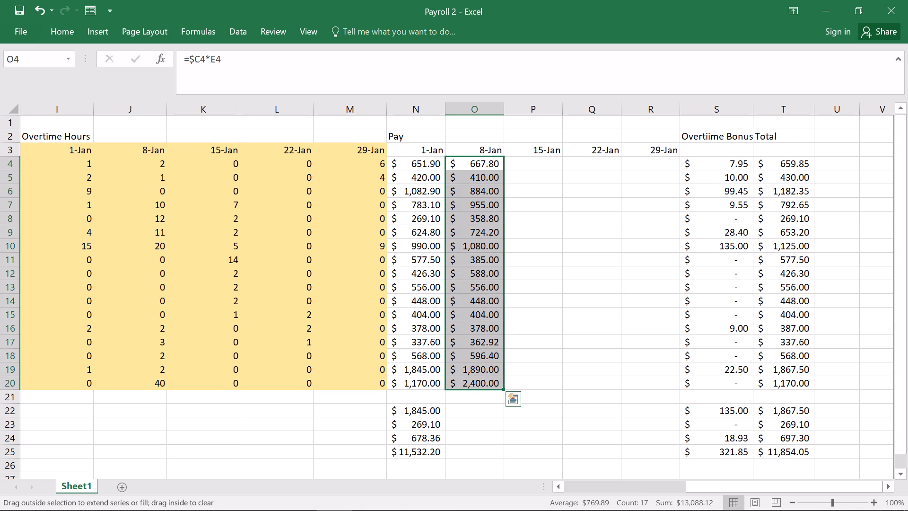
drag(513, 390, 635, 386)
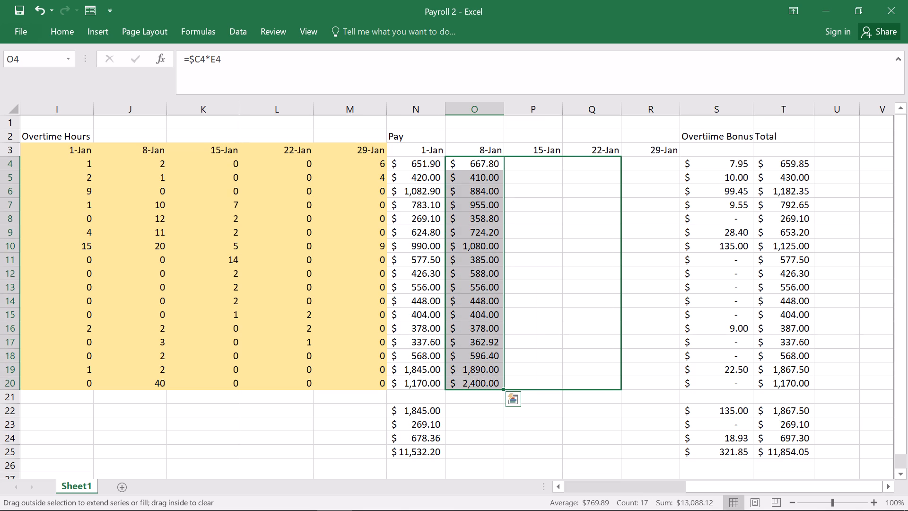
drag(635, 386, 666, 389)
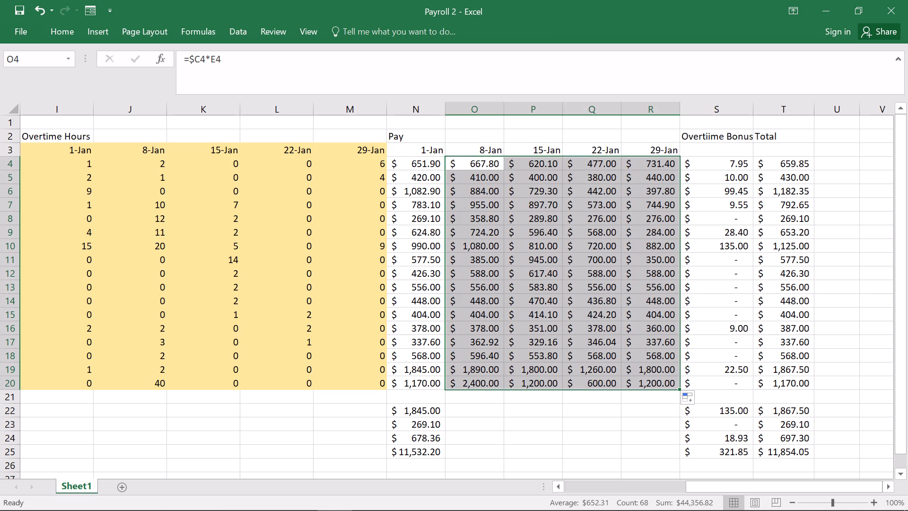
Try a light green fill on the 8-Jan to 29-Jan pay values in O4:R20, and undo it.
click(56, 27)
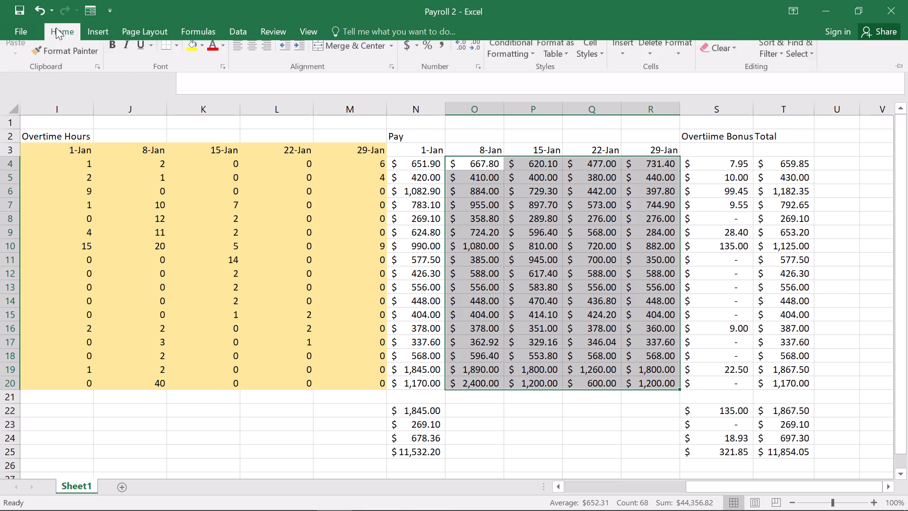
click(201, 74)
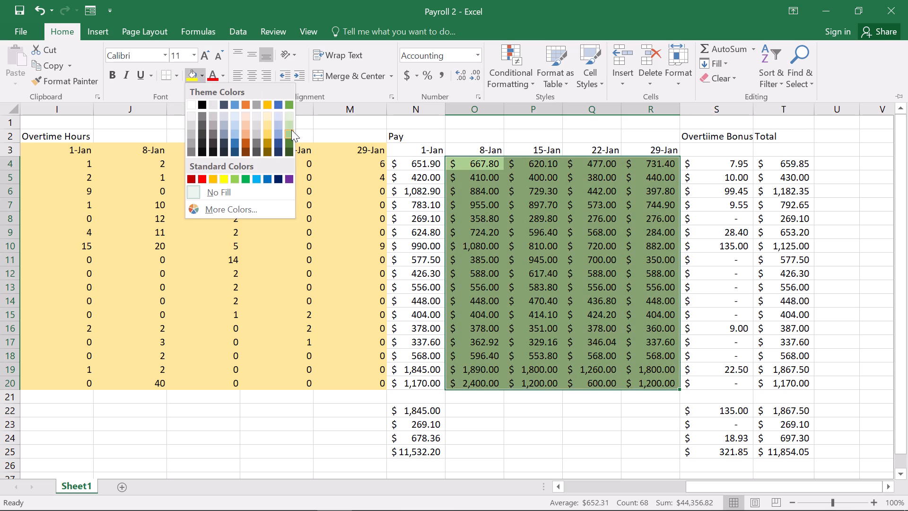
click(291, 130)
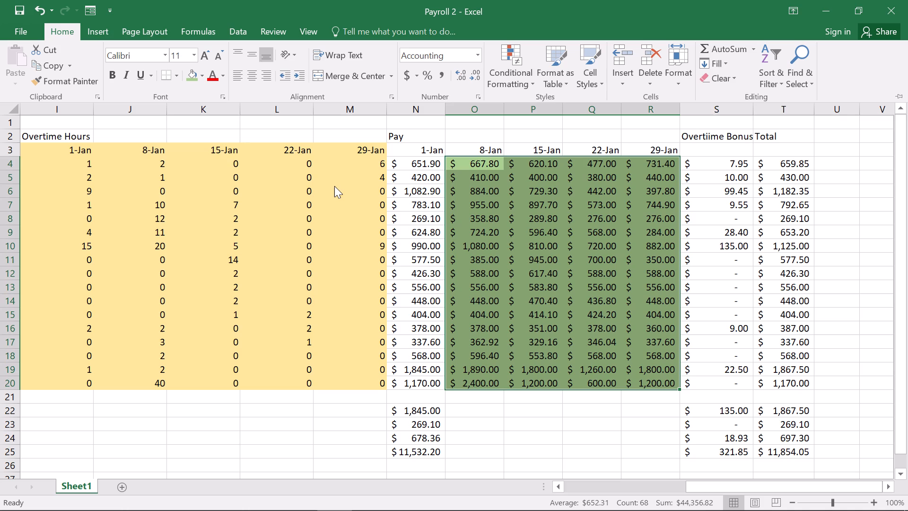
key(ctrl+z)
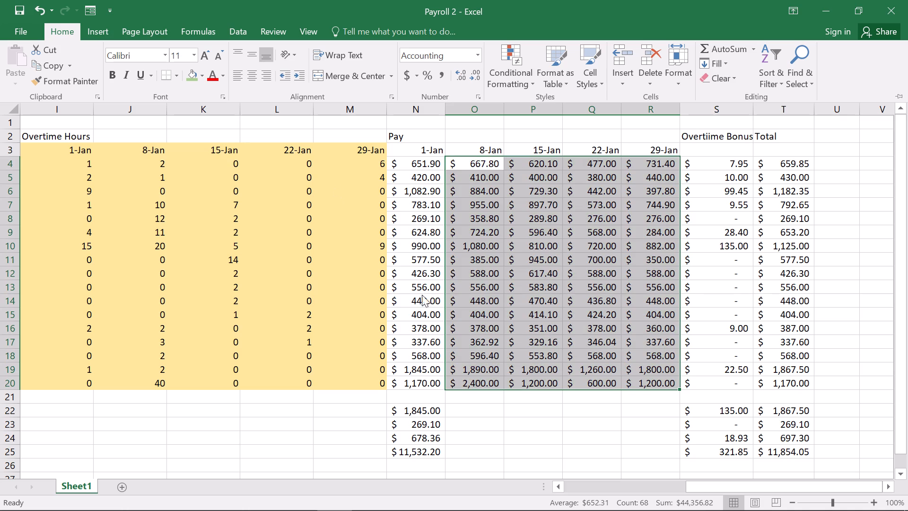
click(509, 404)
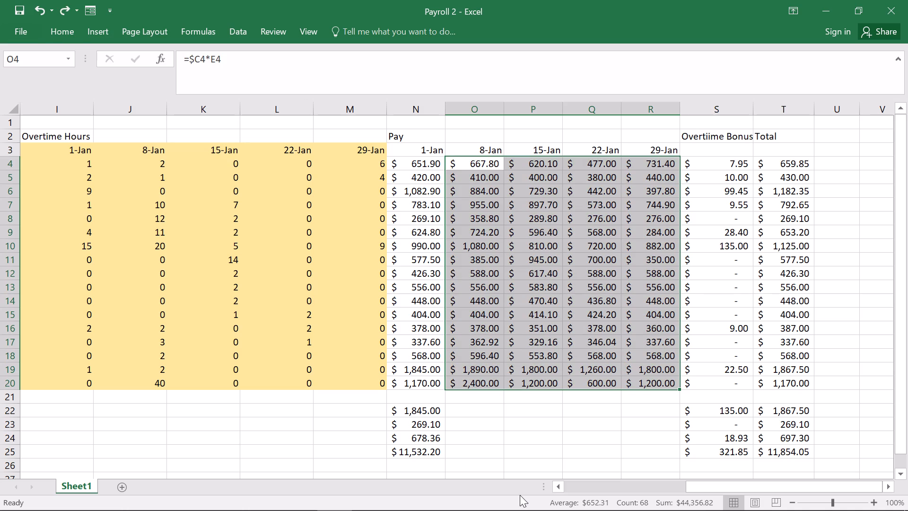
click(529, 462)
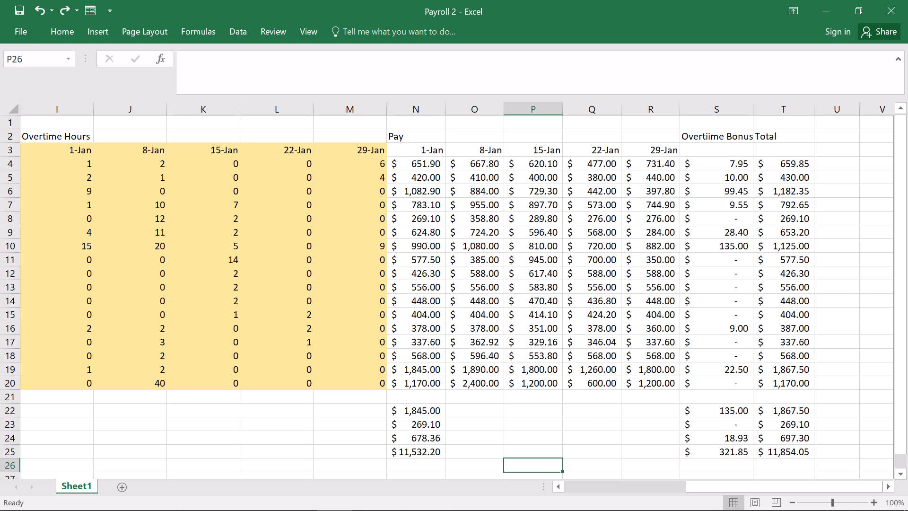
Shade the whole pay block N3:R20, including its date headers, with a light green theme fill colour.
drag(396, 145, 664, 382)
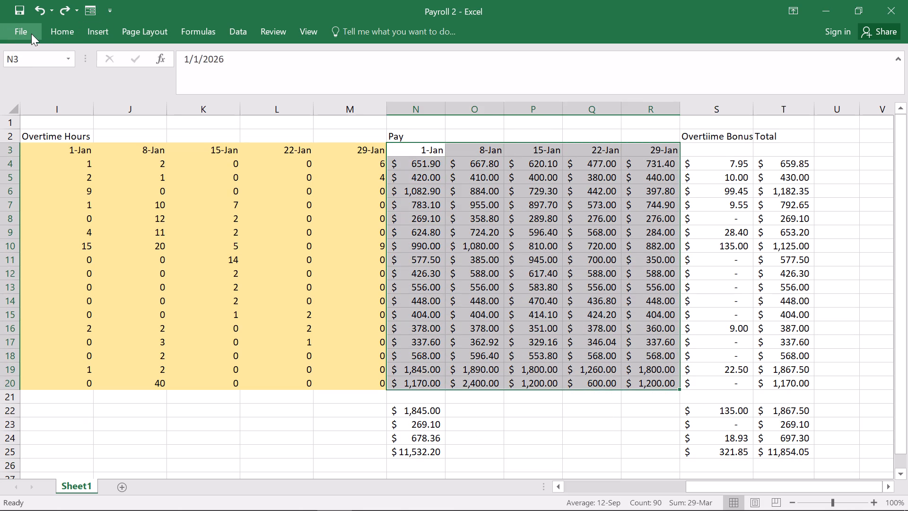
click(51, 34)
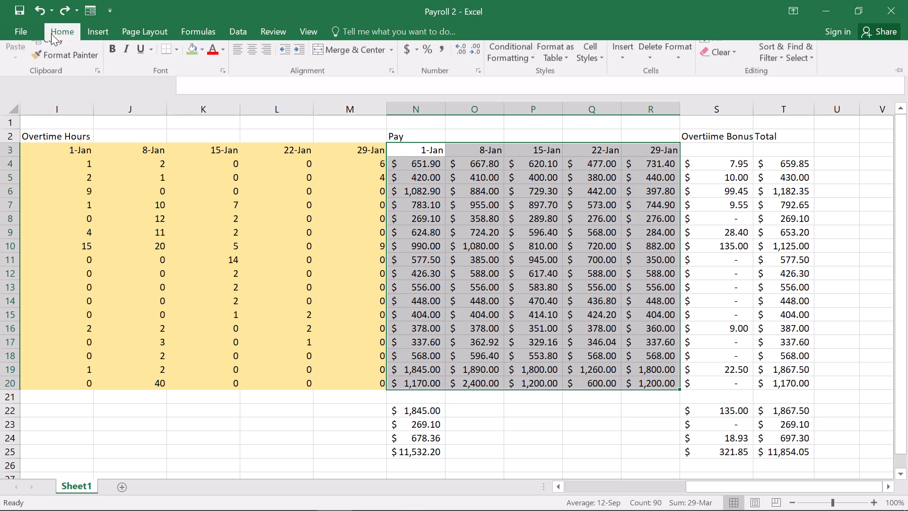
click(203, 76)
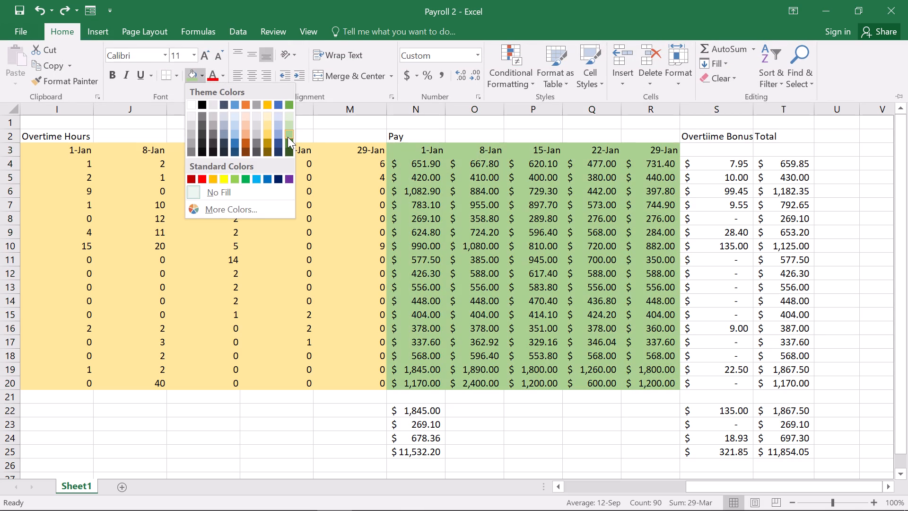
click(288, 137)
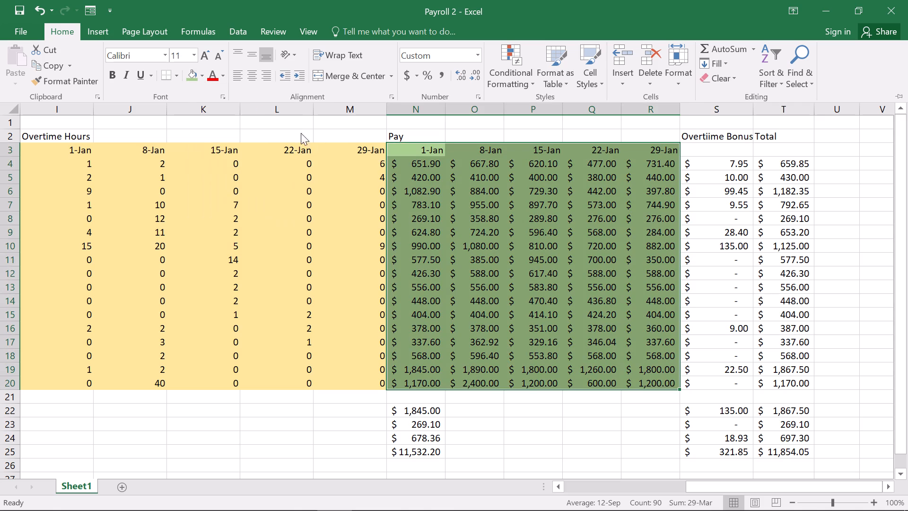
click(523, 415)
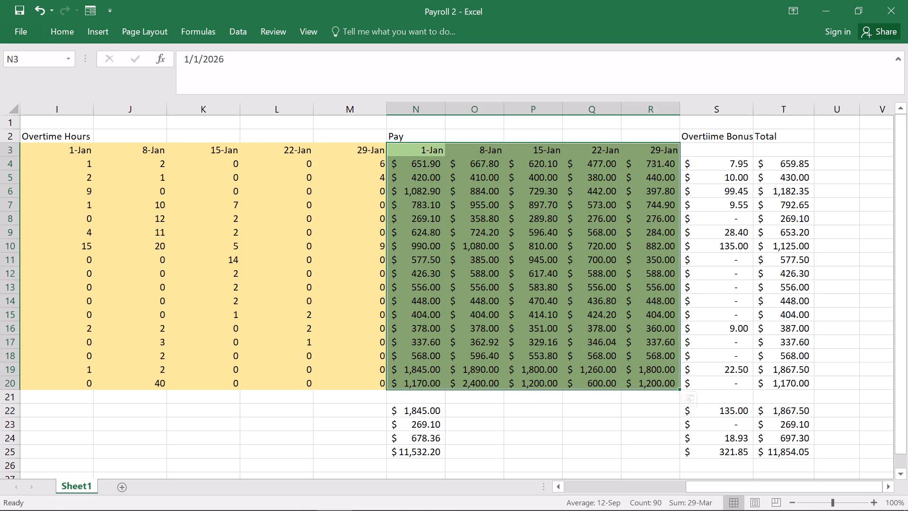
click(580, 428)
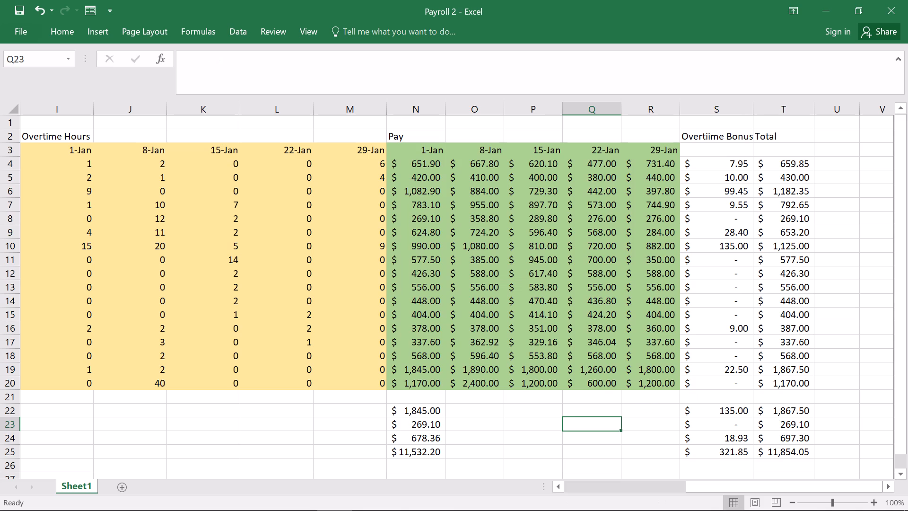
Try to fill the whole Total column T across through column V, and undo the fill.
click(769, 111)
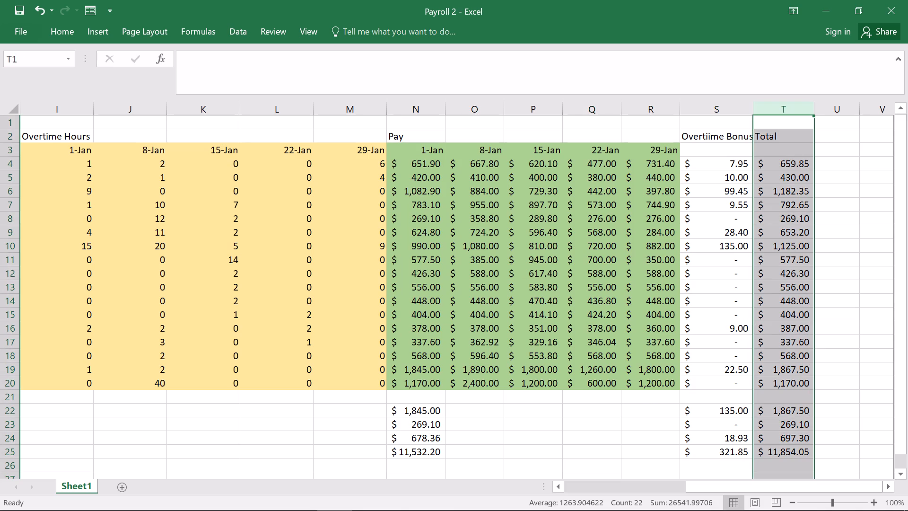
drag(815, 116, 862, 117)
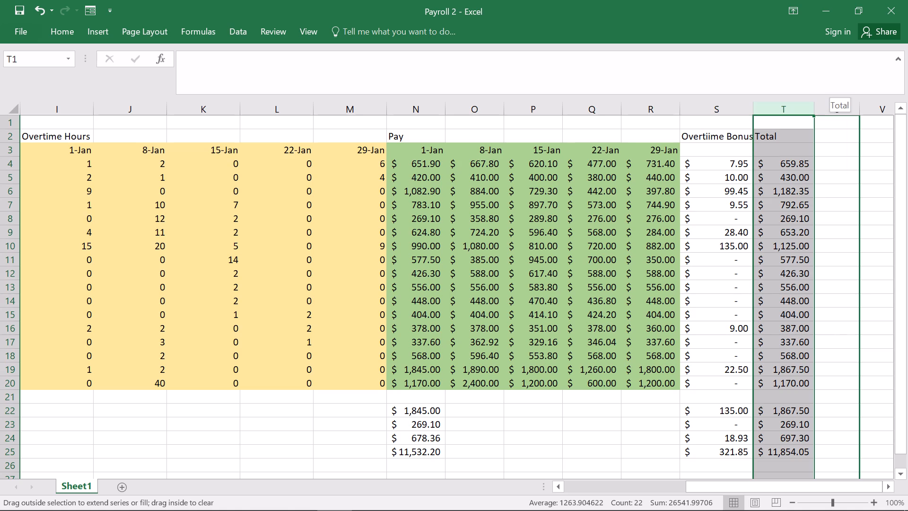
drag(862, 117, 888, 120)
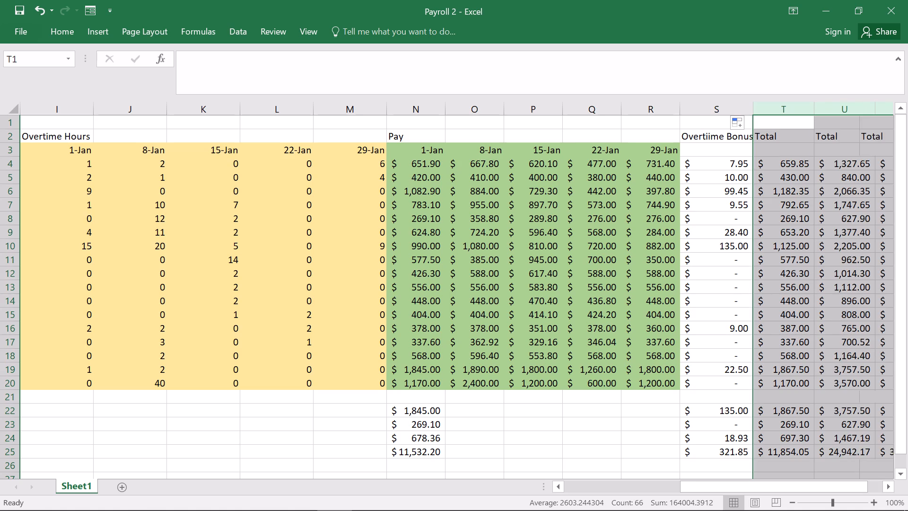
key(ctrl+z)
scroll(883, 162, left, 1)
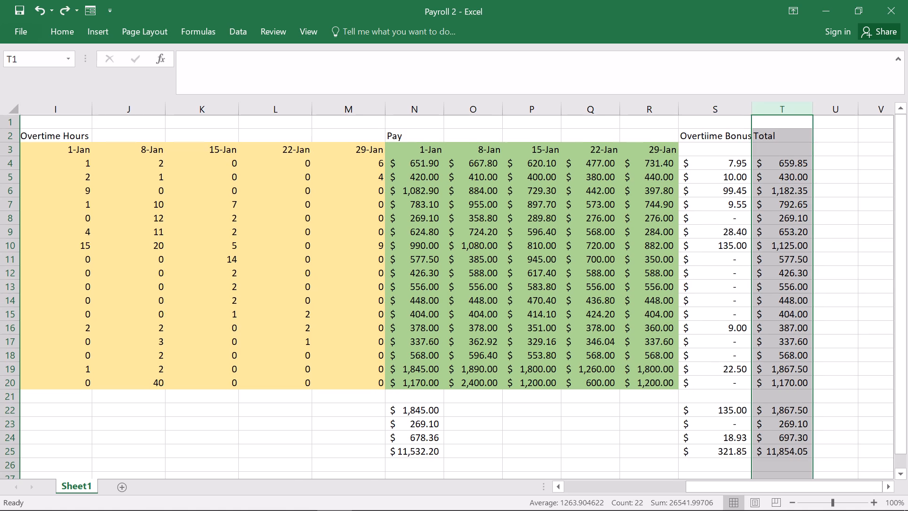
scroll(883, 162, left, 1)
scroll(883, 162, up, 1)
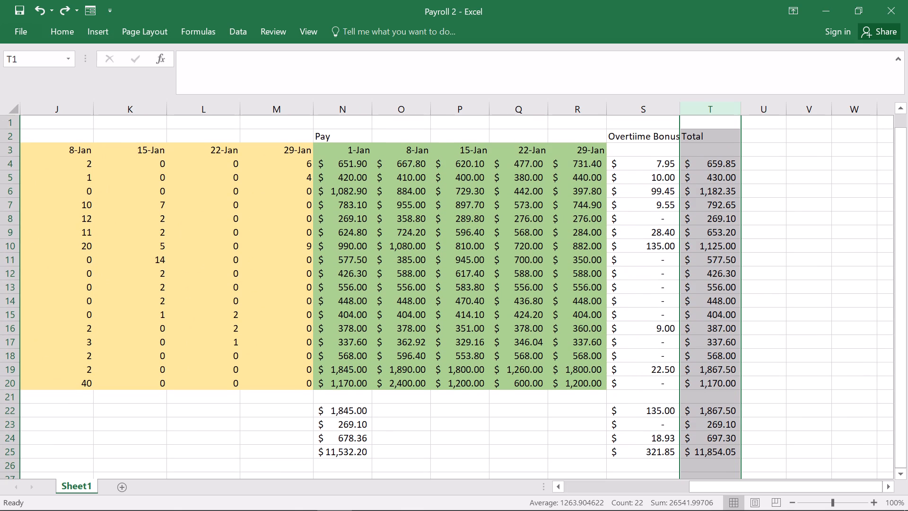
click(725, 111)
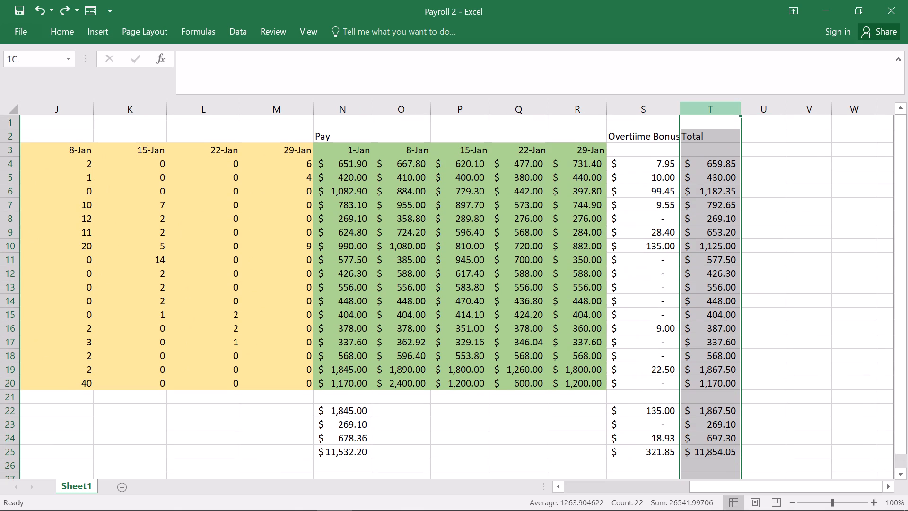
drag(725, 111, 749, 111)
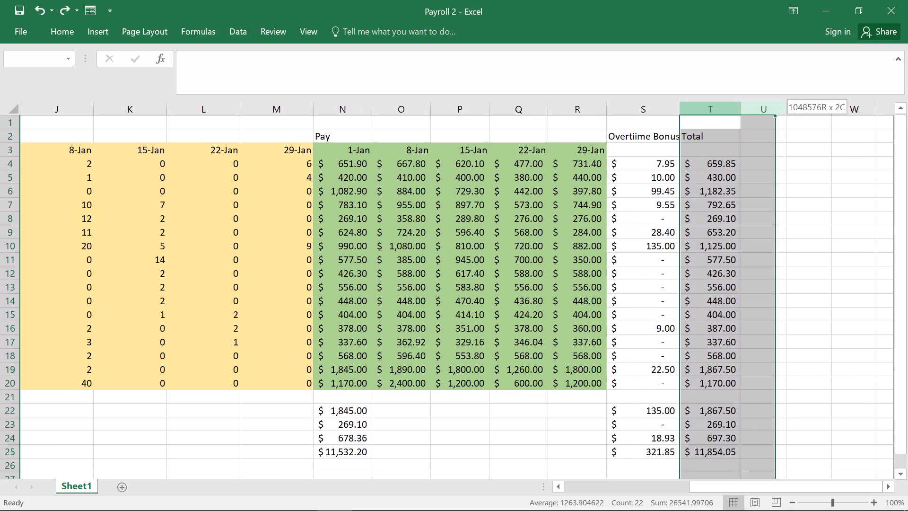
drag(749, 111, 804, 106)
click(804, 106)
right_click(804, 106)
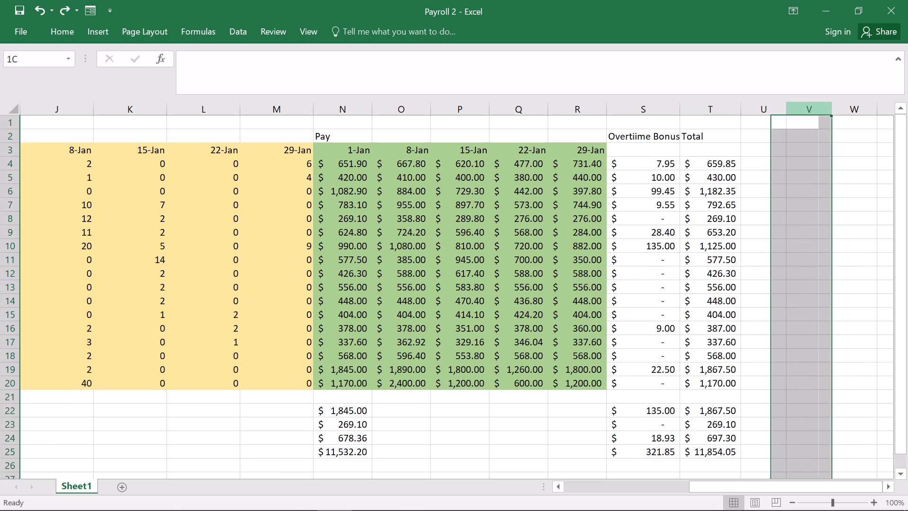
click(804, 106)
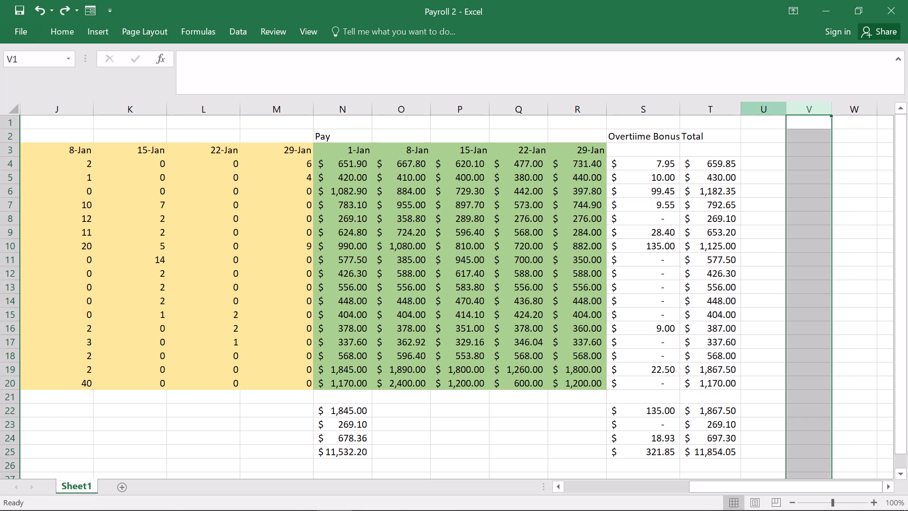
Insert four blank columns between the Overtime Bonus column S and the Total column.
click(709, 106)
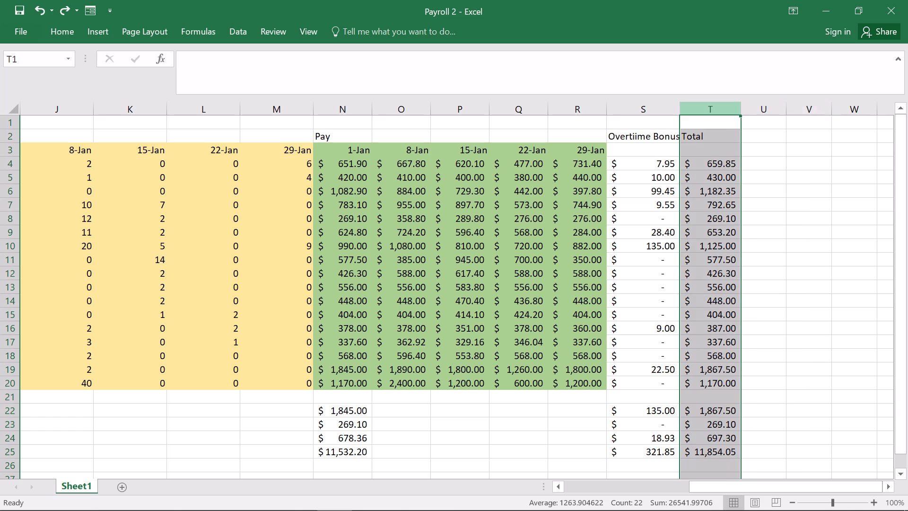
right_click(708, 107)
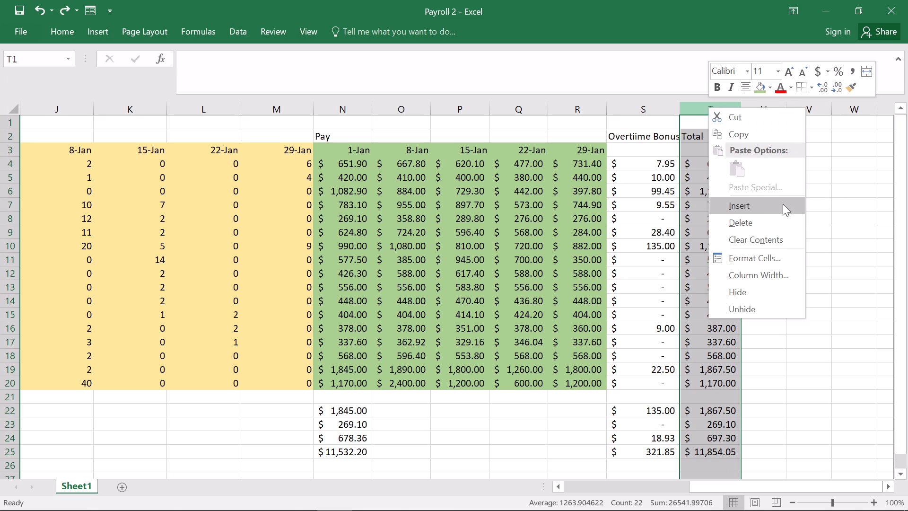
click(758, 207)
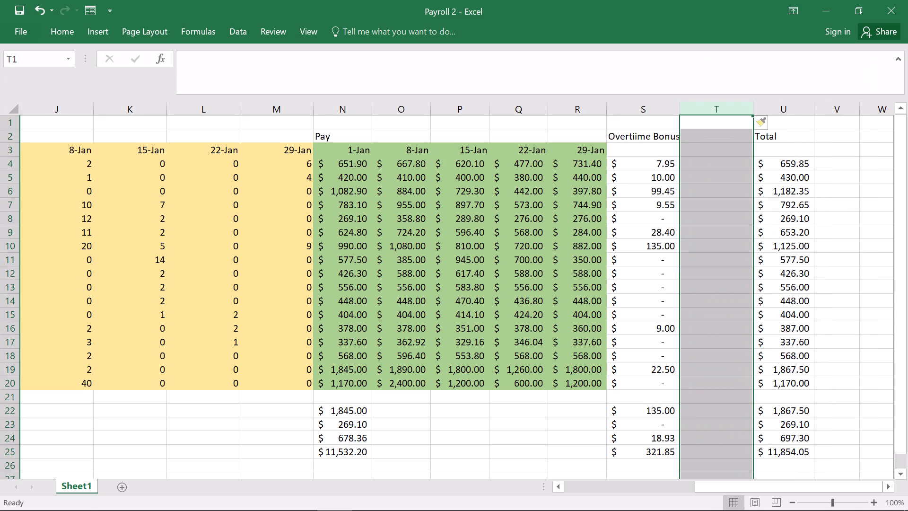
right_click(727, 110)
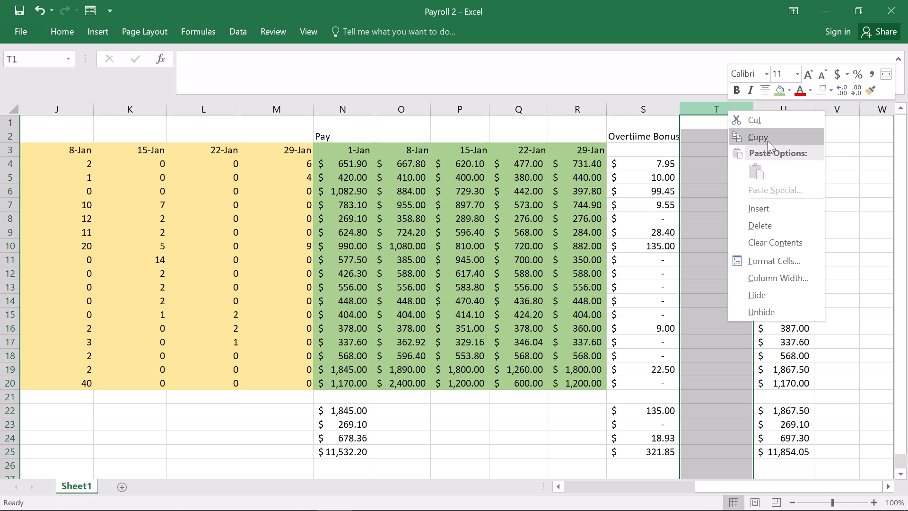
click(760, 207)
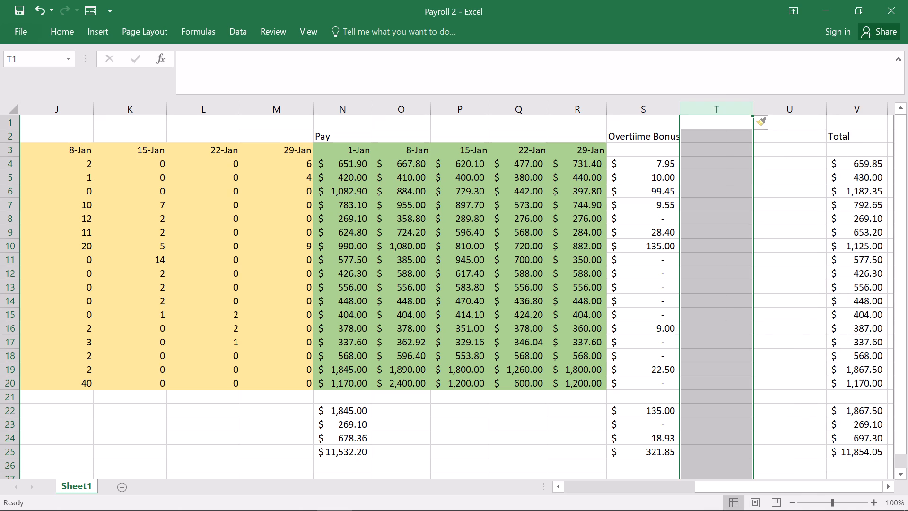
right_click(738, 109)
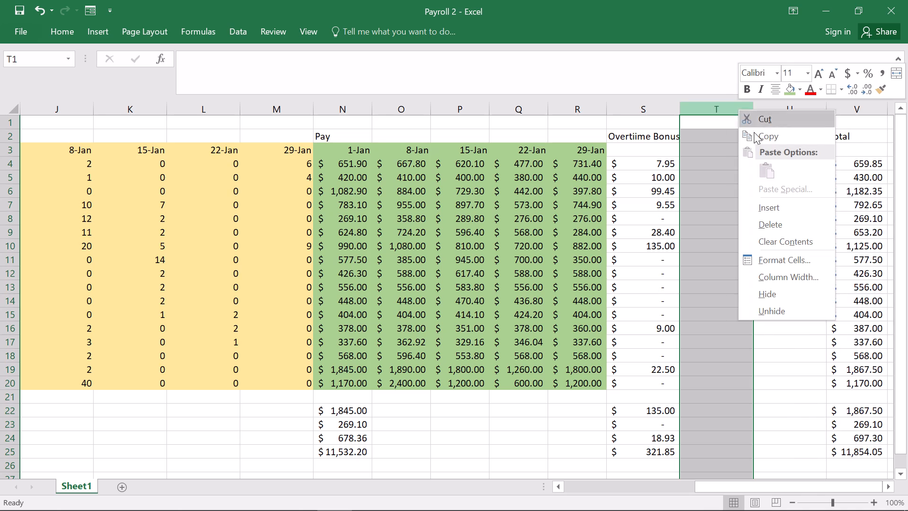
click(779, 208)
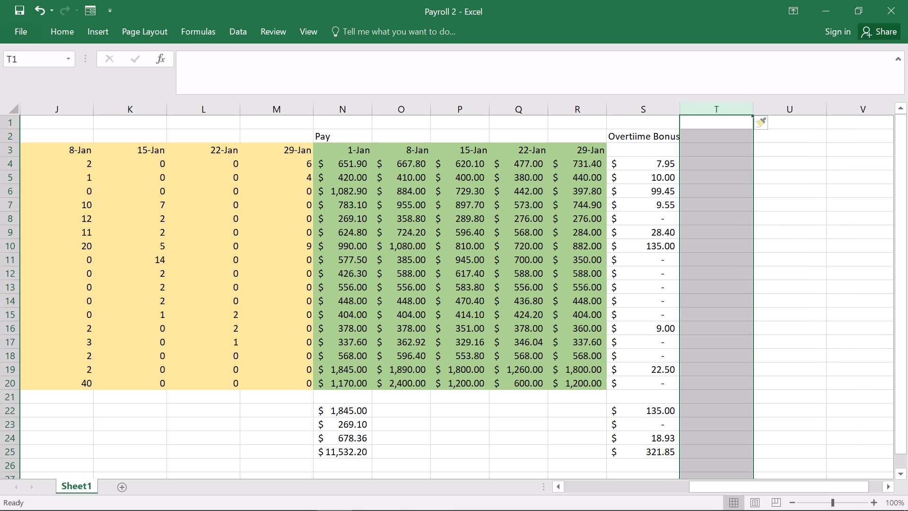
scroll(742, 128, left, 3)
scroll(768, 302, left, 3)
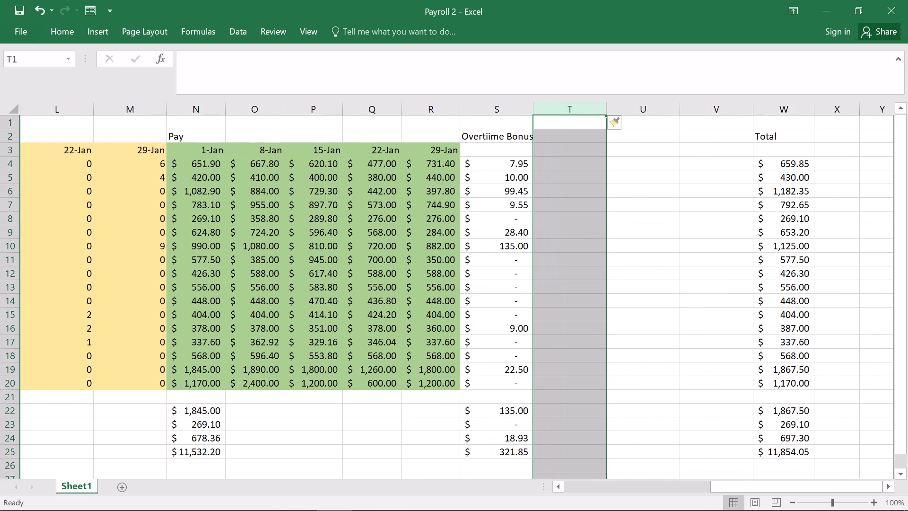
right_click(589, 109)
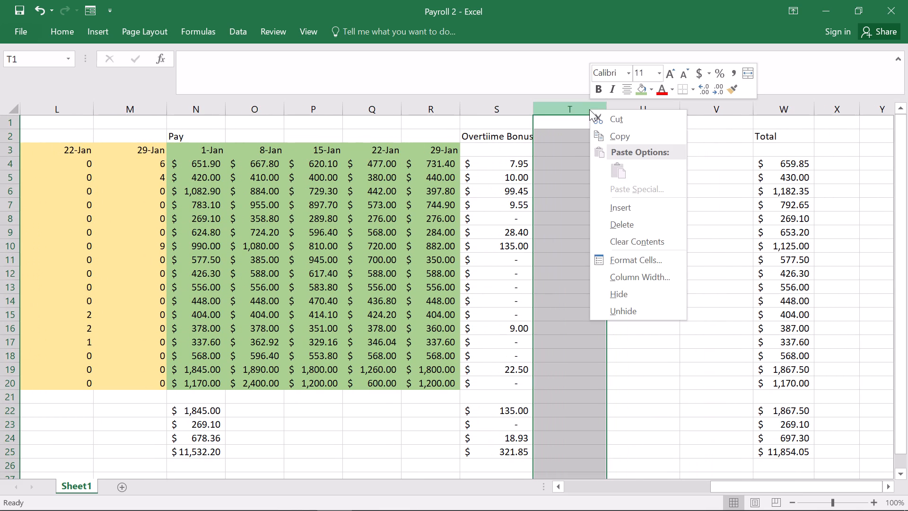
click(621, 210)
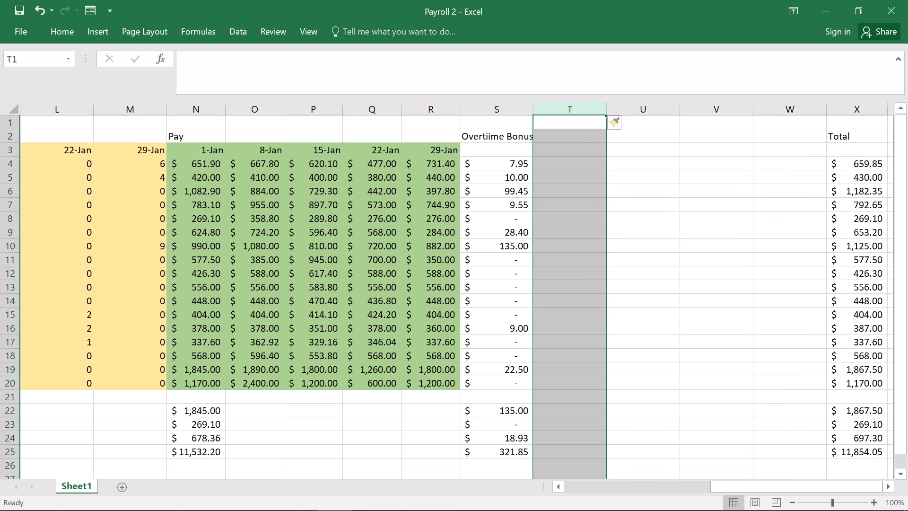
Enter the date 1-Jan in S3 as the first date header under Overtime Bonus.
click(477, 152)
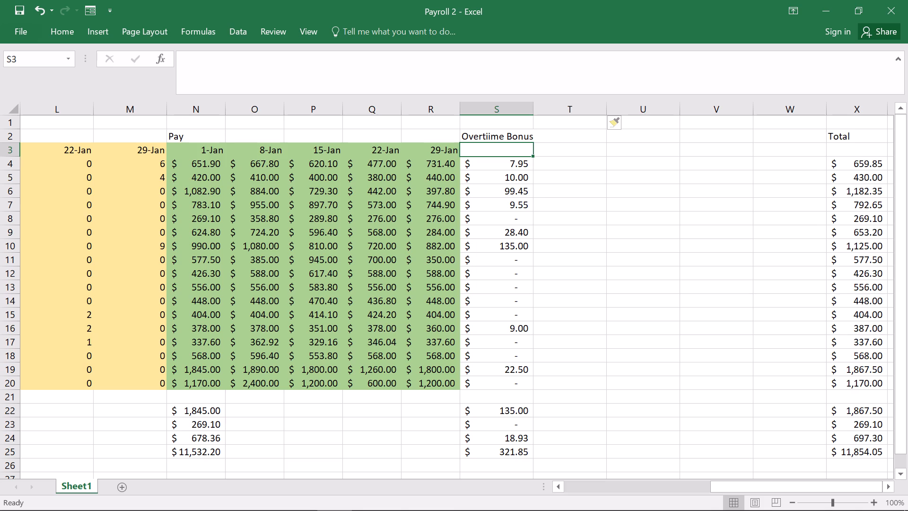
key(1)
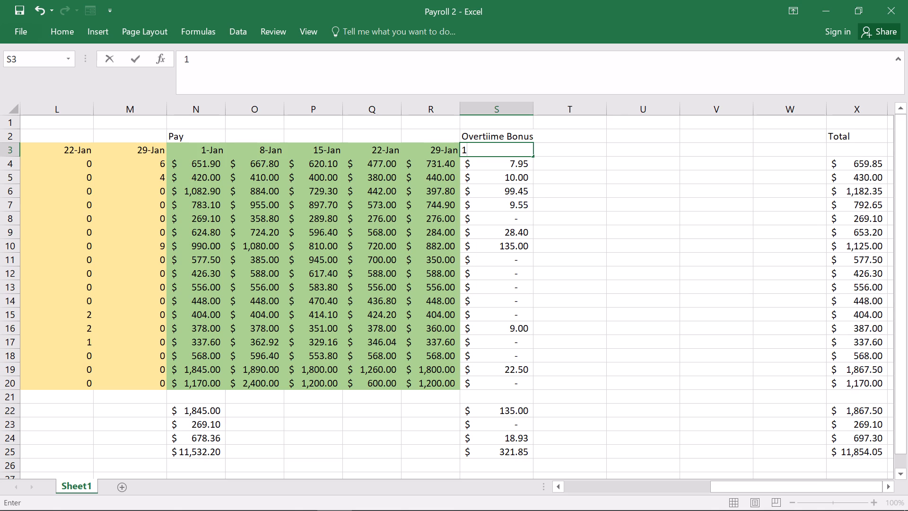
key(minus)
key(j)
key(a)
key(n)
Enter the formula =S3+7 in T3 for the second weekly date header of the overtime bonus section.
click(544, 148)
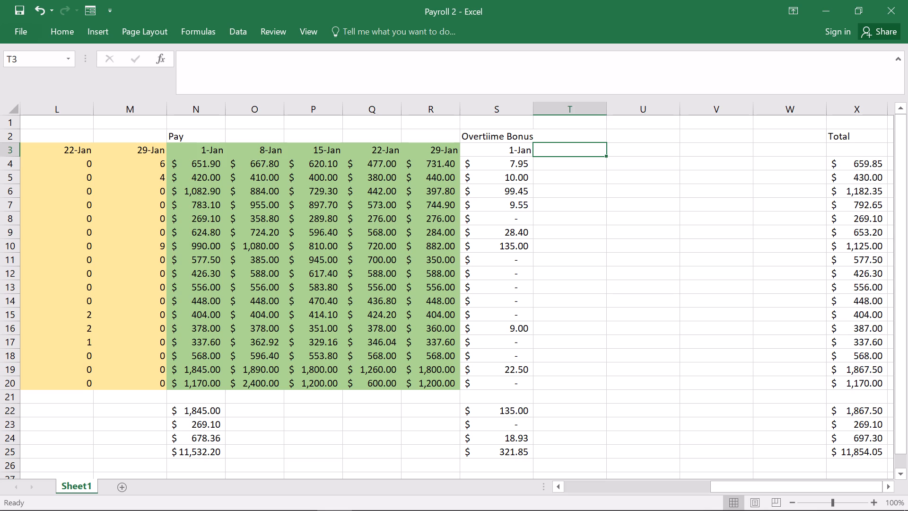
key(equal)
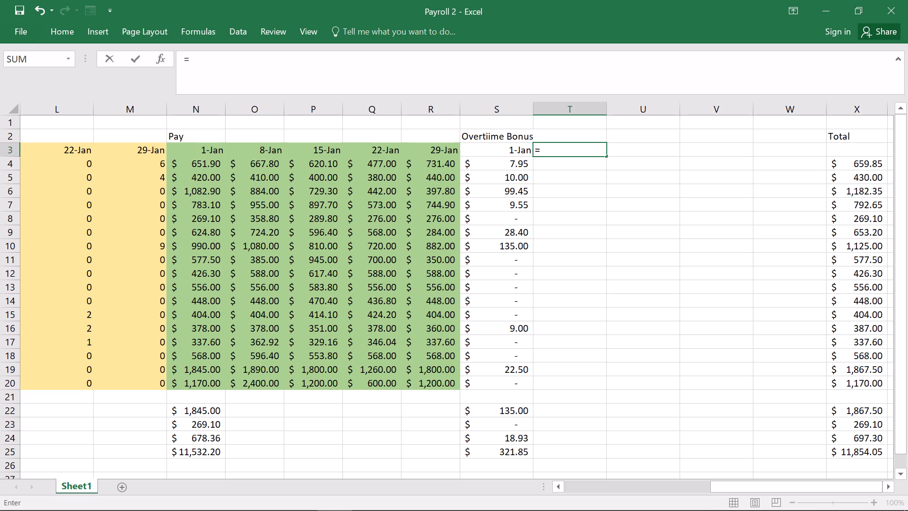
click(523, 149)
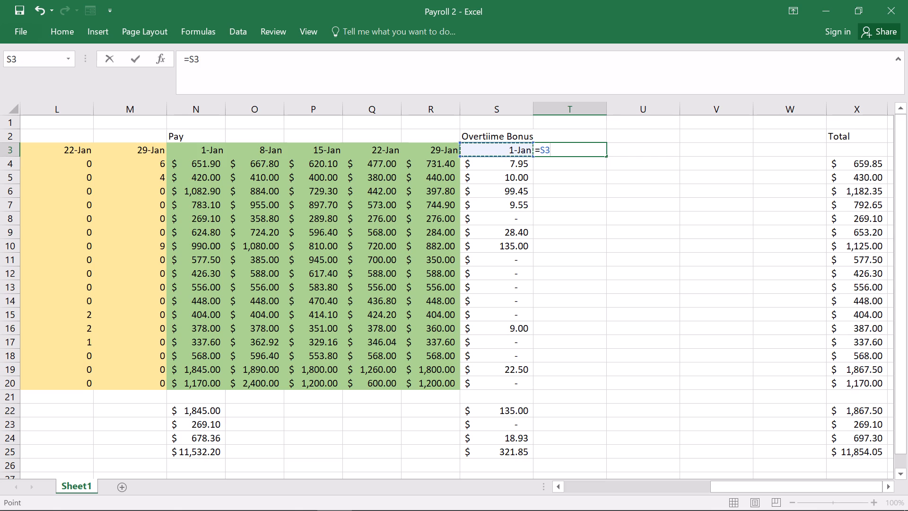
key(equal)
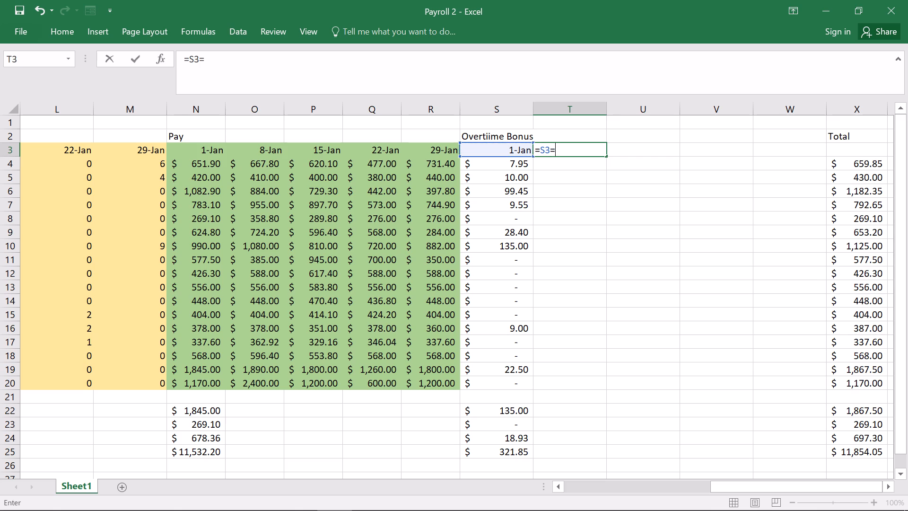
key(7)
key(BackSpace)
key(BackSpace)
key(shift+plus)
key(7)
key(Return)
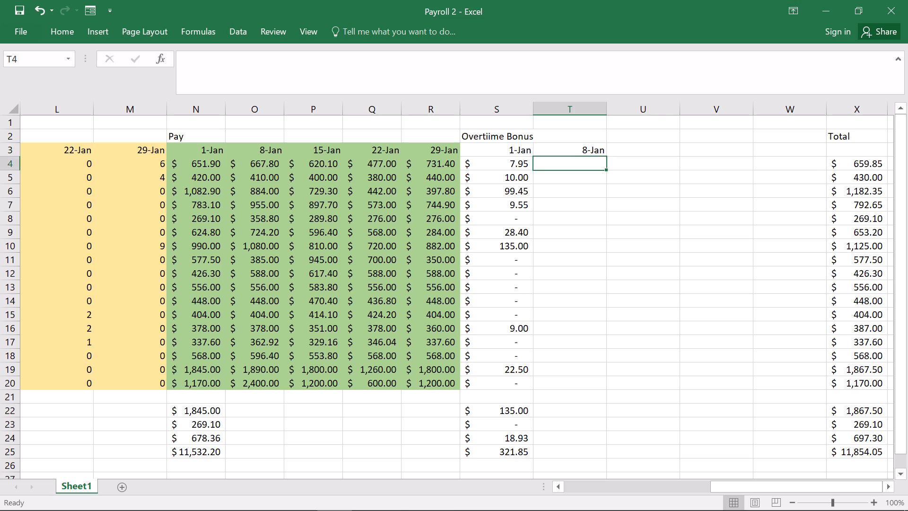
Fill the date formula in T3 across the overtime bonus header row through W3.
click(594, 151)
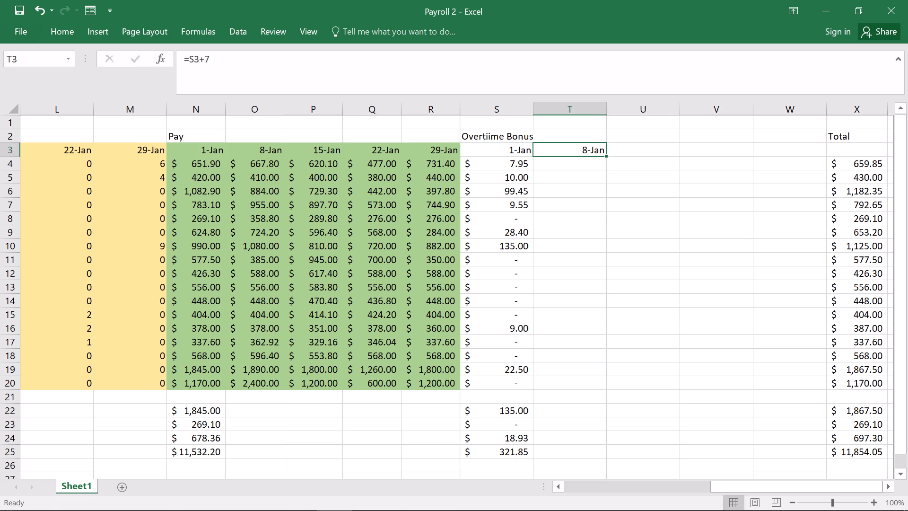
drag(607, 155, 795, 155)
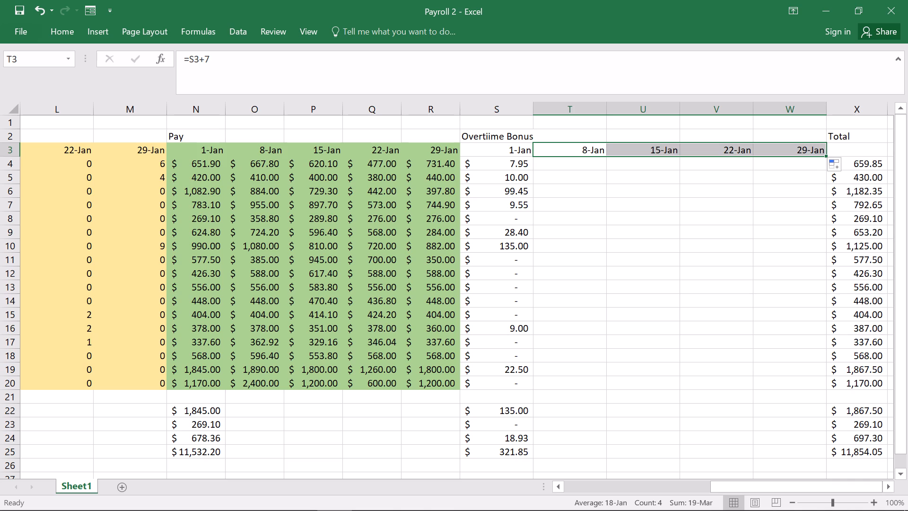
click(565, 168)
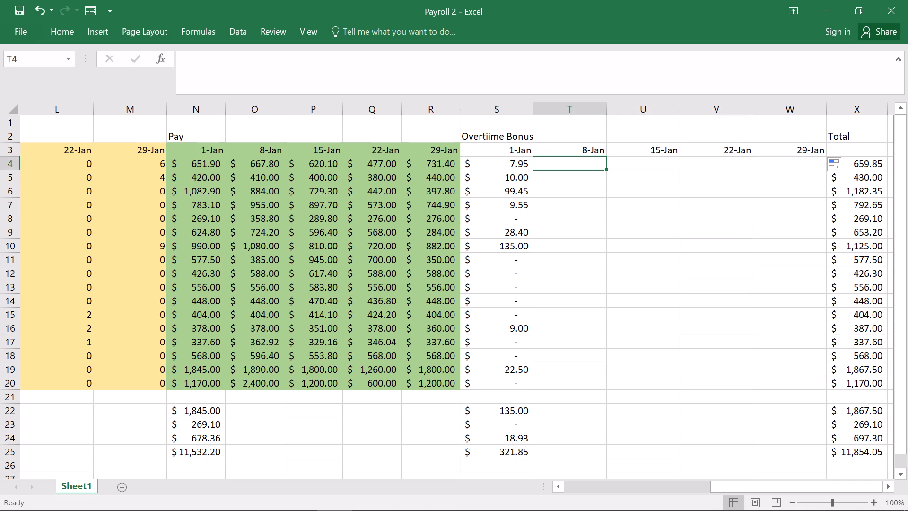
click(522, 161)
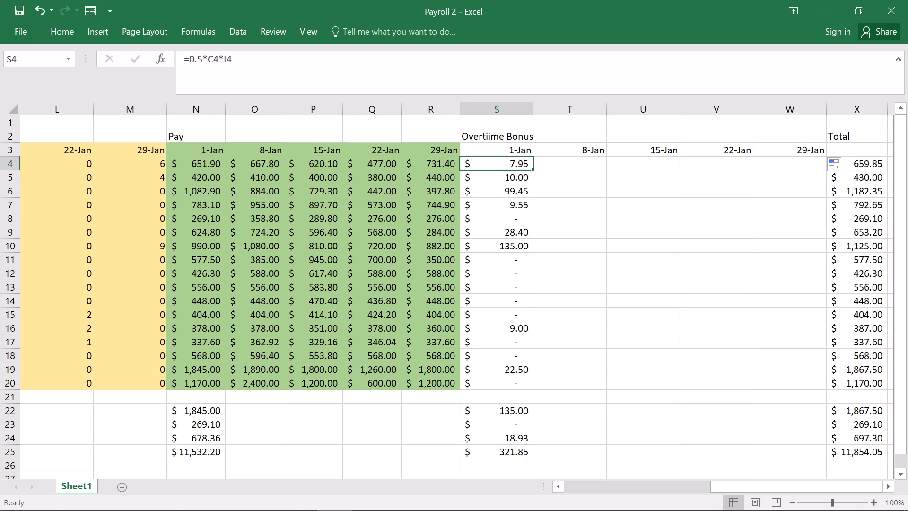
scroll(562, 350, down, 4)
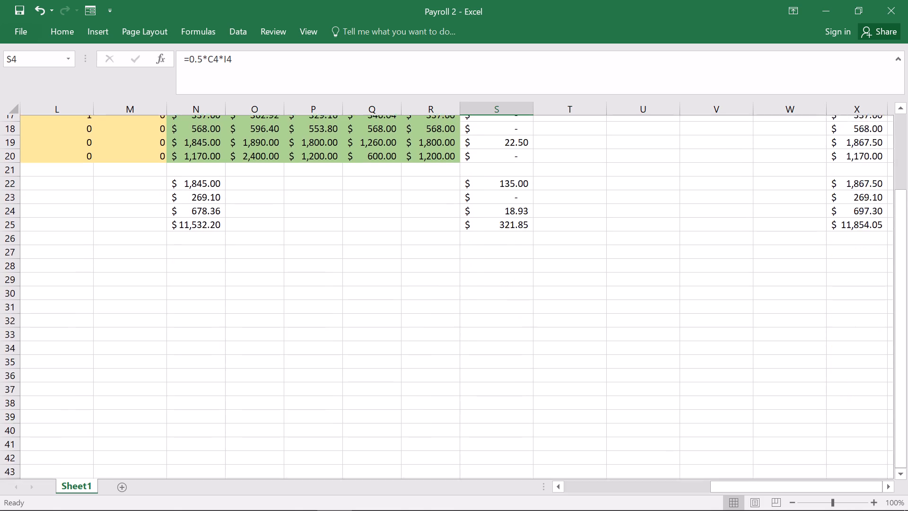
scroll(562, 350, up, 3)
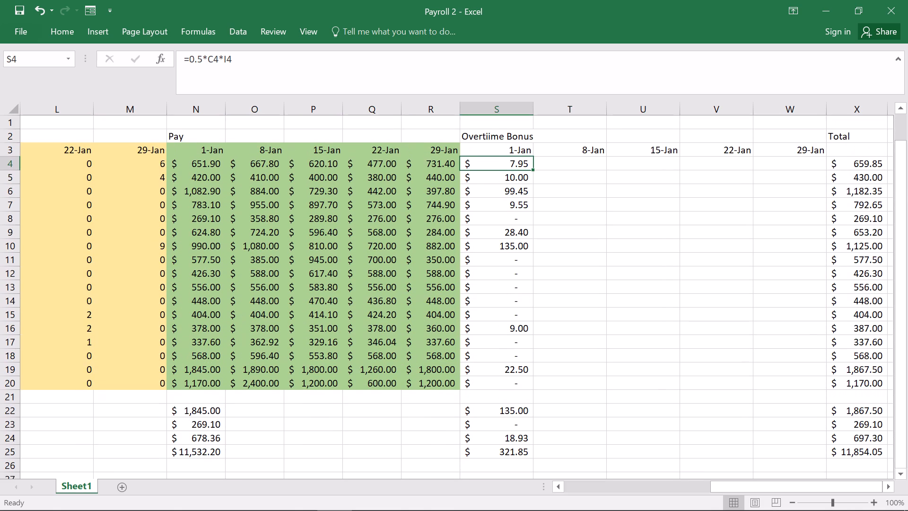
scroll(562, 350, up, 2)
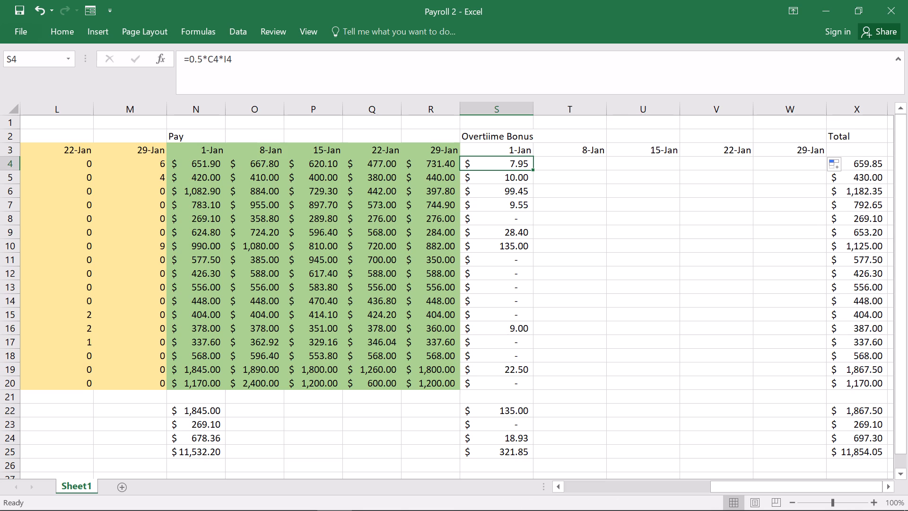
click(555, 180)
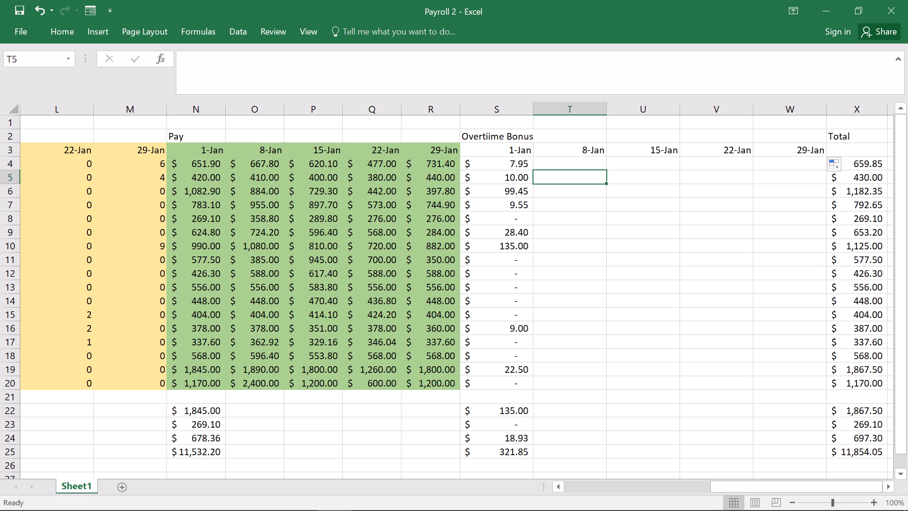
Make the column C reference absolute in the 1-Jan overtime bonus formula in S4, giving =0.5*$C4*I4.
triple_click(518, 165)
click(518, 165)
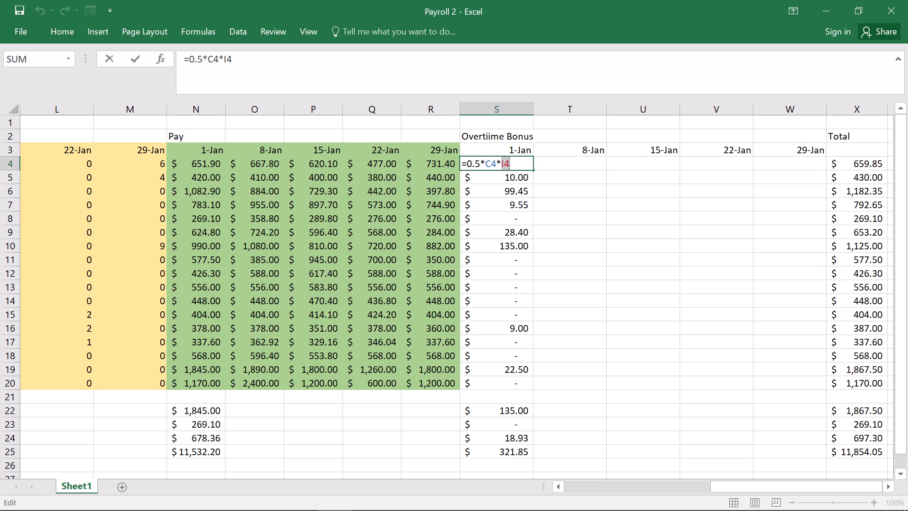
click(208, 54)
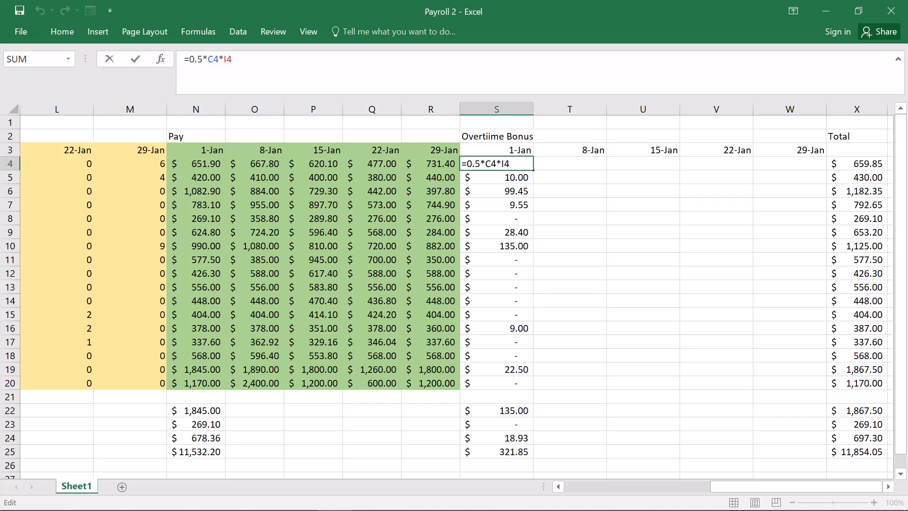
key(shift+dollar)
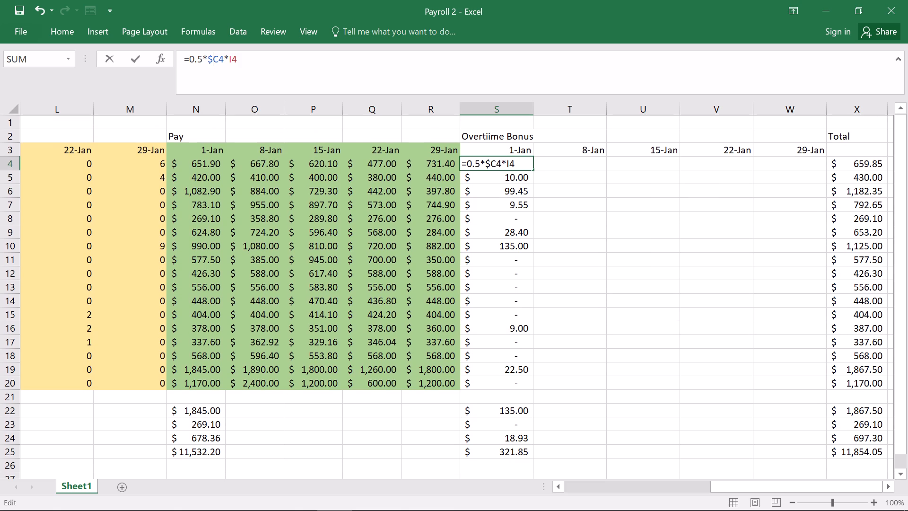
scroll(547, 234, up, 1)
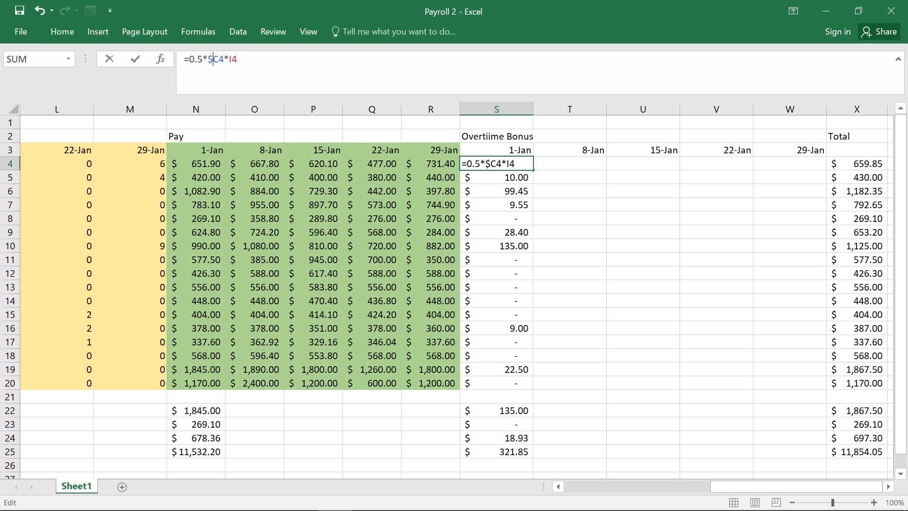
click(569, 166)
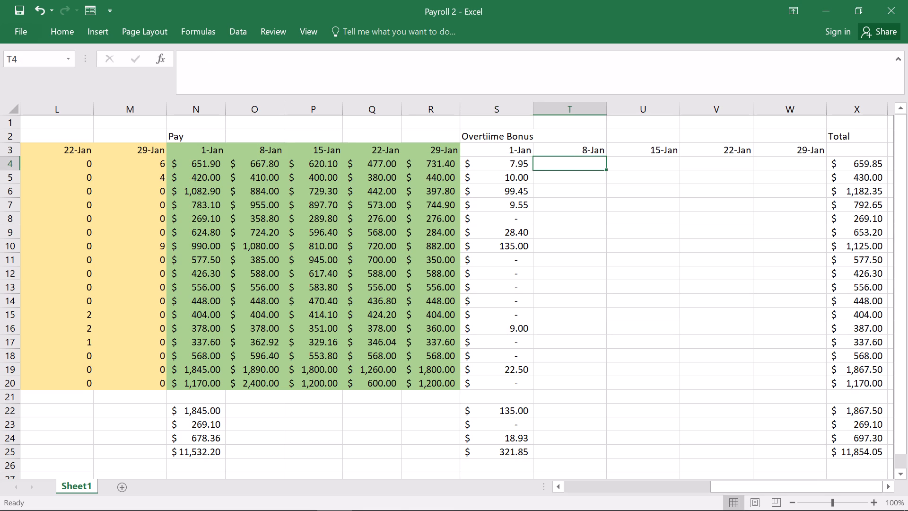
Open the overtime bonus formula in S4 for editing again.
triple_click(521, 164)
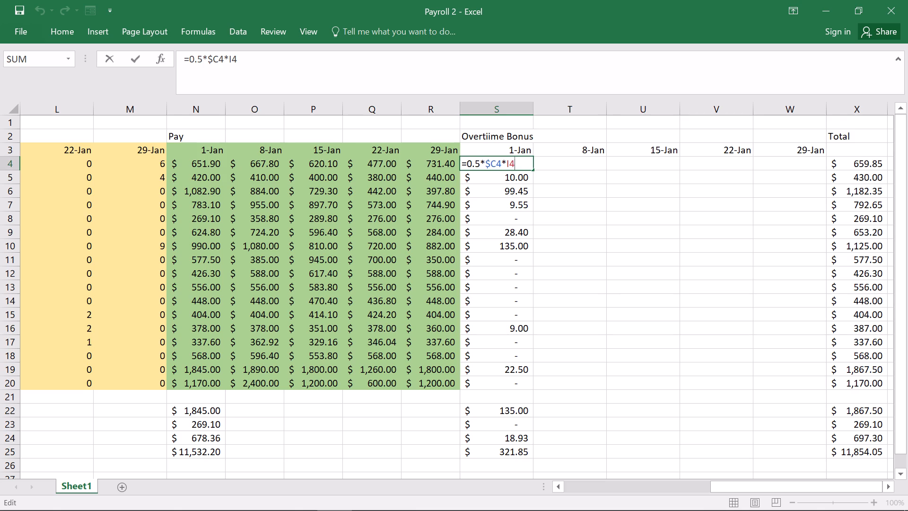
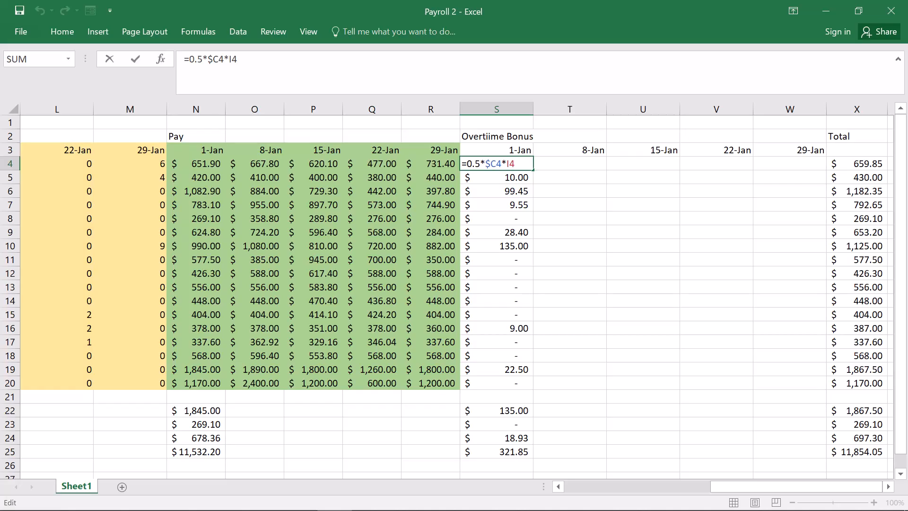
Copy the overtime bonus formula from S4 into S4:W20, covering every employee and all five weekly date columns.
key(Return)
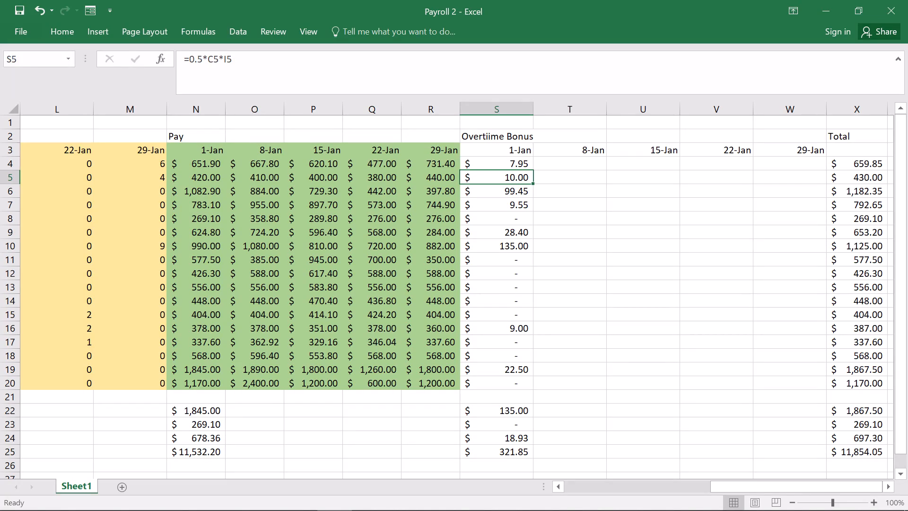
click(517, 166)
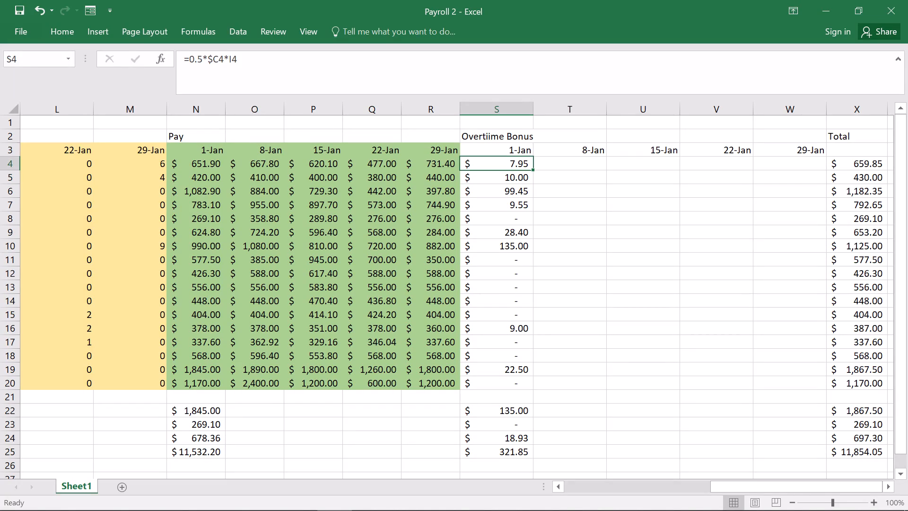
right_click(517, 166)
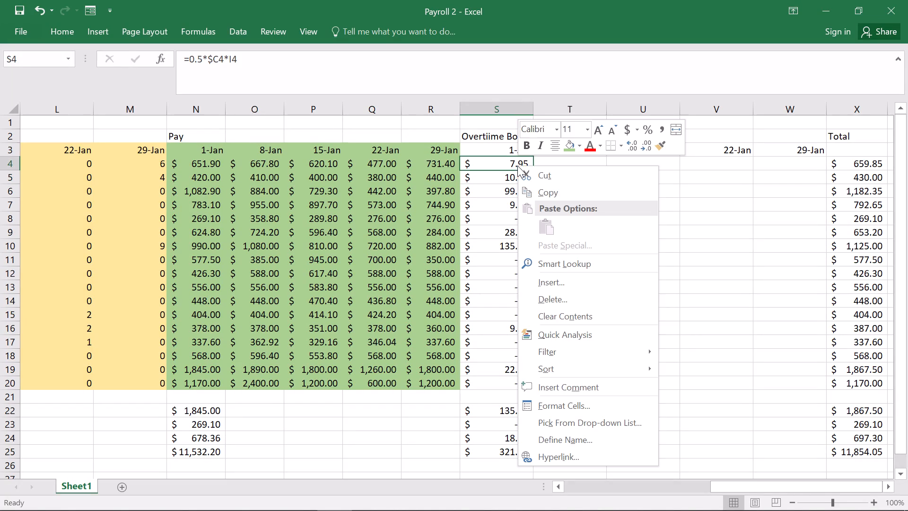
click(541, 188)
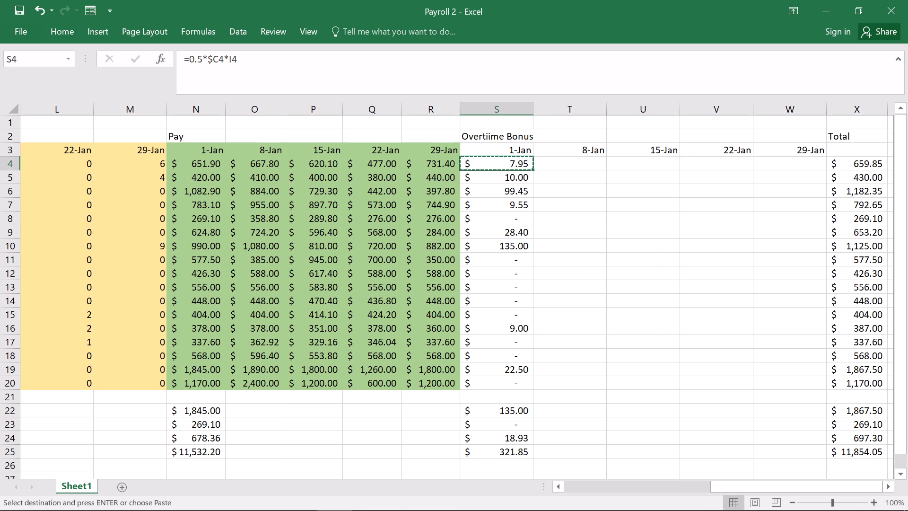
drag(813, 159, 764, 194)
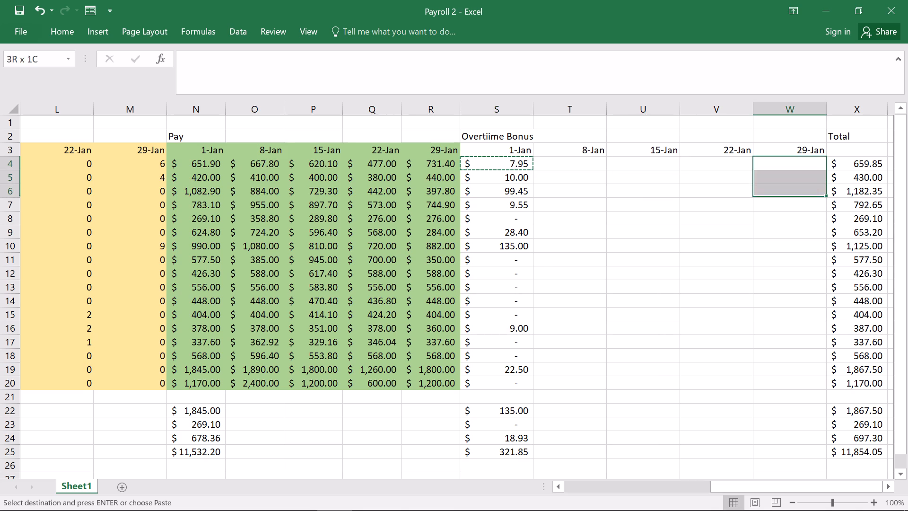
drag(764, 194, 483, 397)
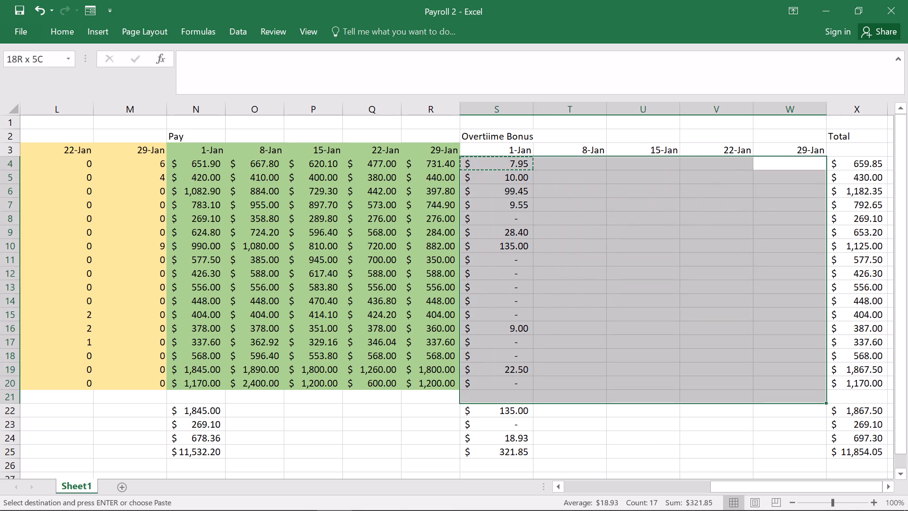
drag(483, 397, 504, 396)
drag(504, 396, 504, 382)
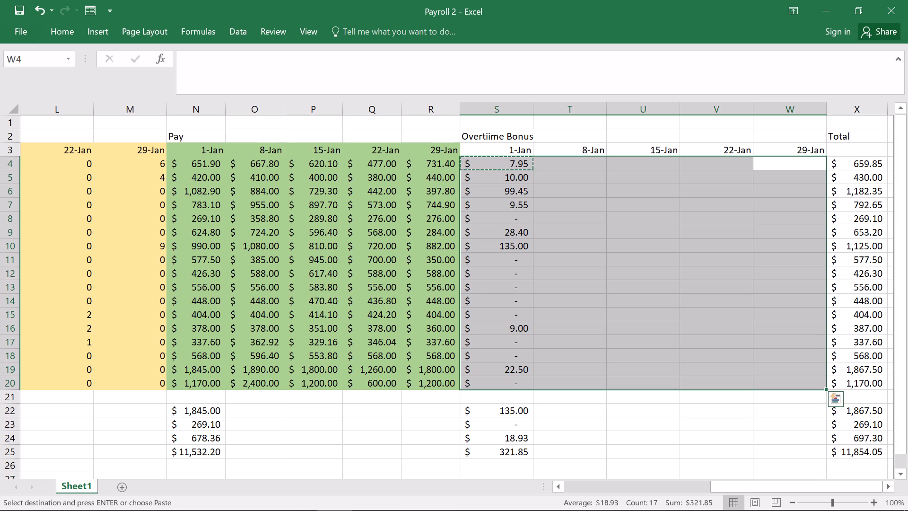
right_click(588, 289)
click(608, 268)
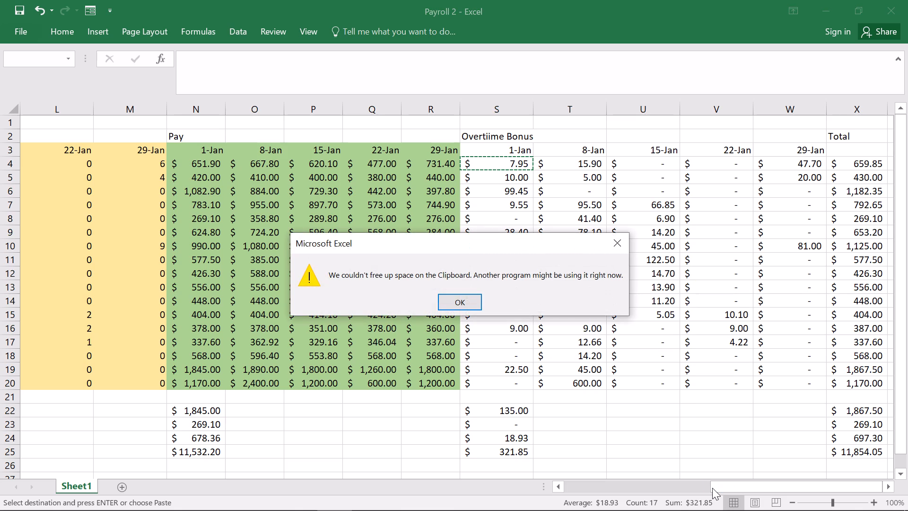
click(477, 304)
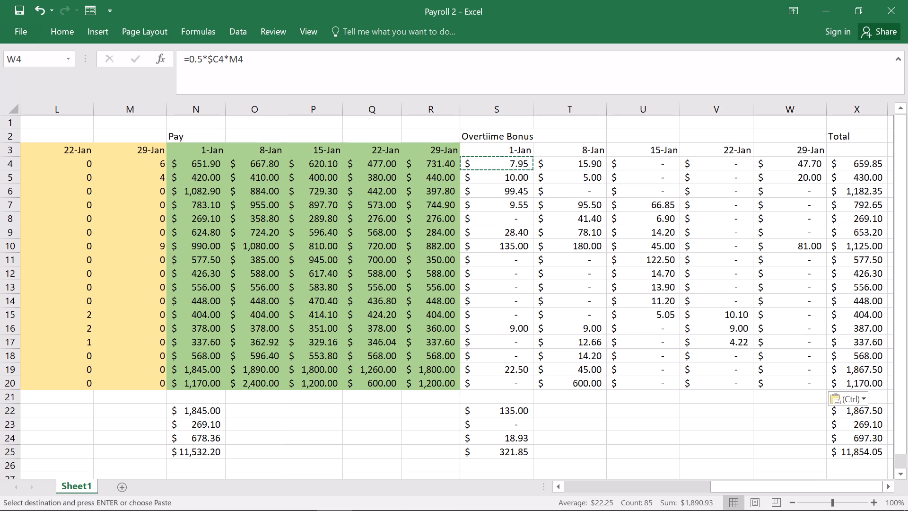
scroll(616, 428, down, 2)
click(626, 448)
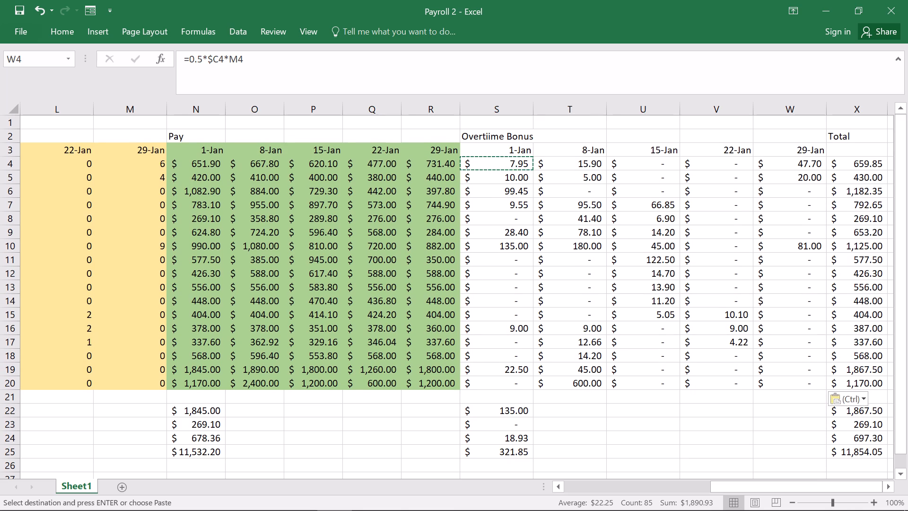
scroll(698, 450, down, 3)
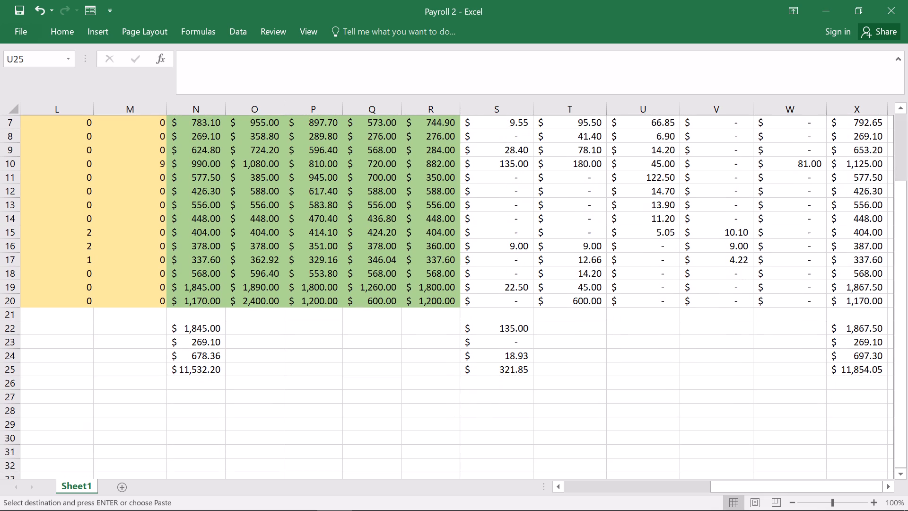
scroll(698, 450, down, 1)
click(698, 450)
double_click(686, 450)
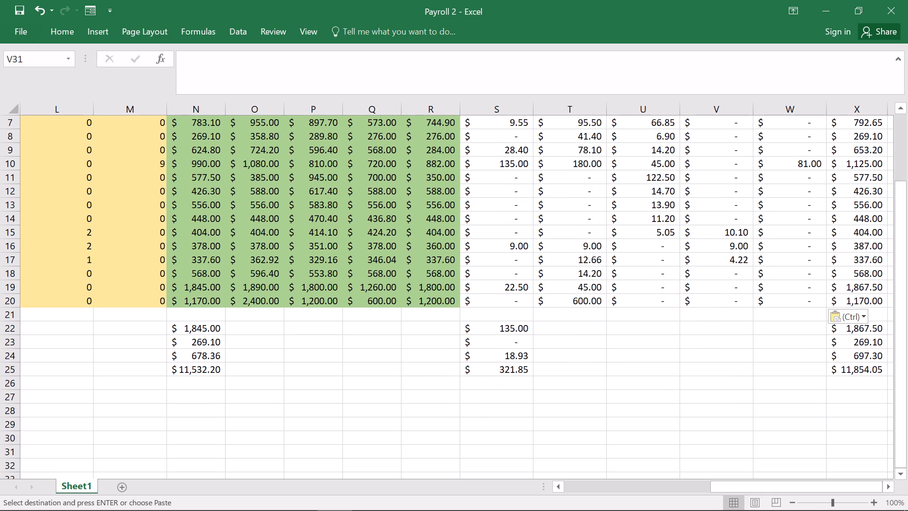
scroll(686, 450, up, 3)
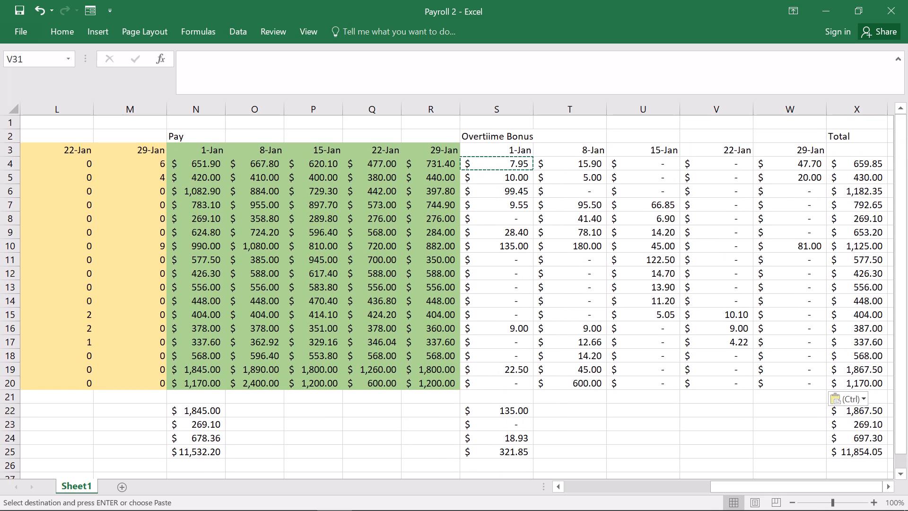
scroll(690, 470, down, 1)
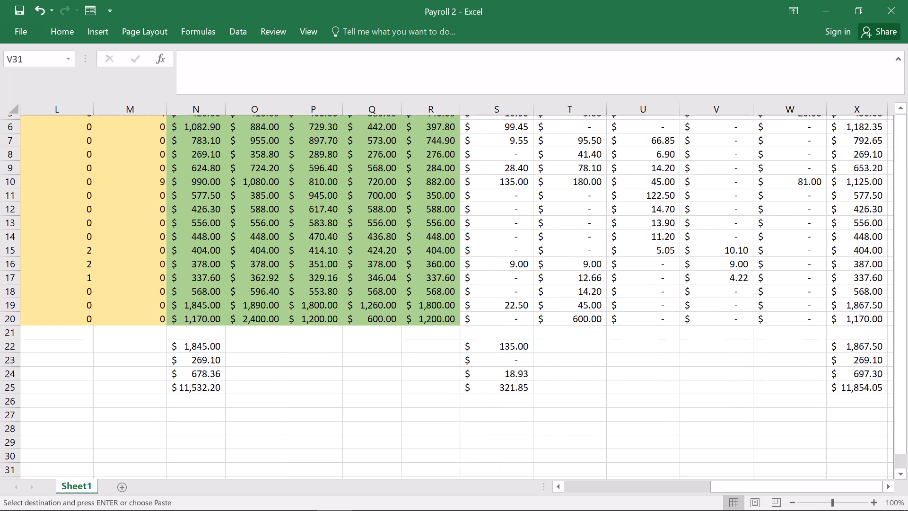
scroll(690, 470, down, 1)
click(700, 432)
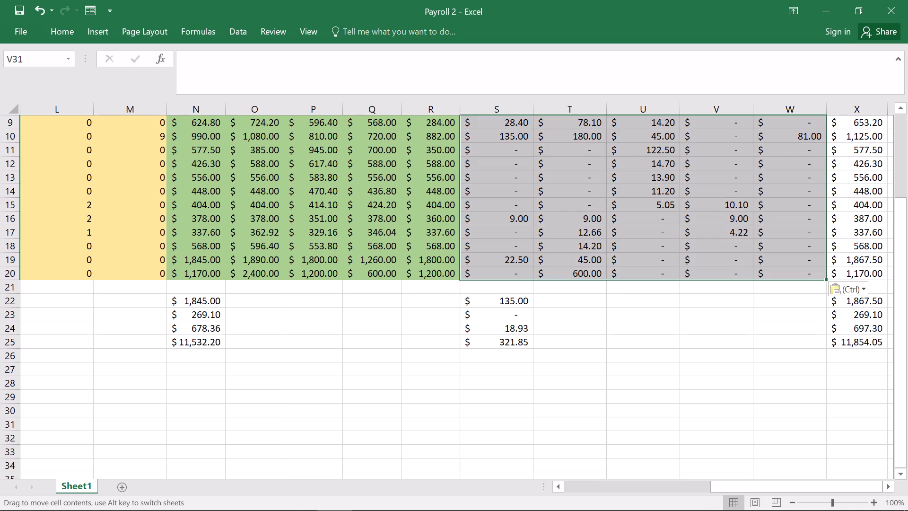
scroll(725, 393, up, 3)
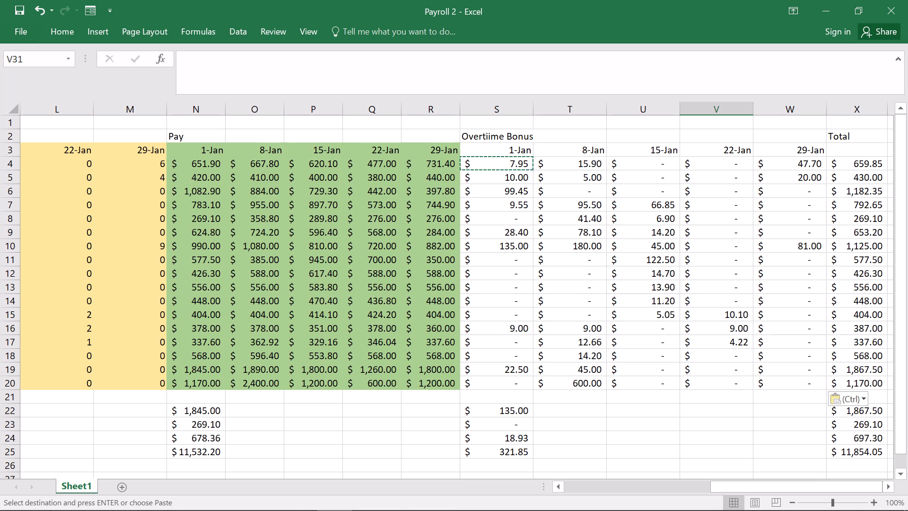
Fill the overtime bonus section S3:W20, including its date headers, with a light blue theme colour.
key(Escape)
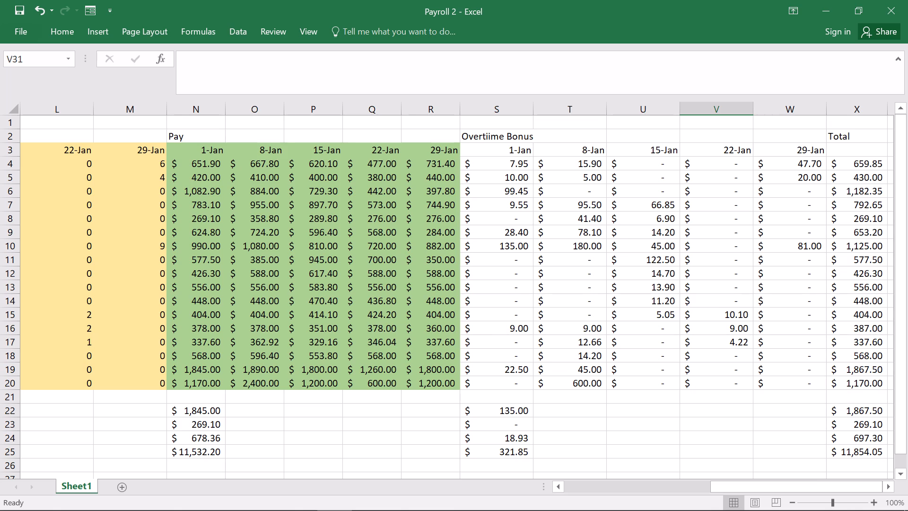
drag(481, 148, 681, 291)
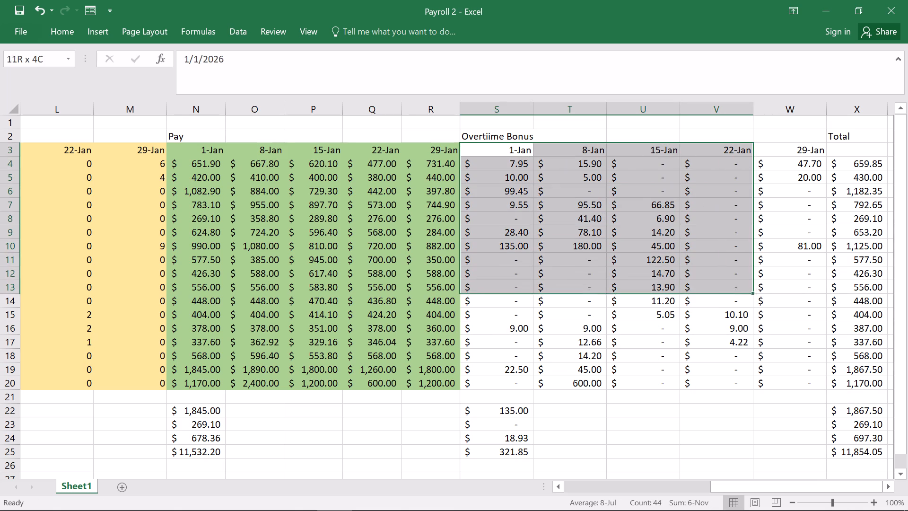
drag(681, 291, 797, 389)
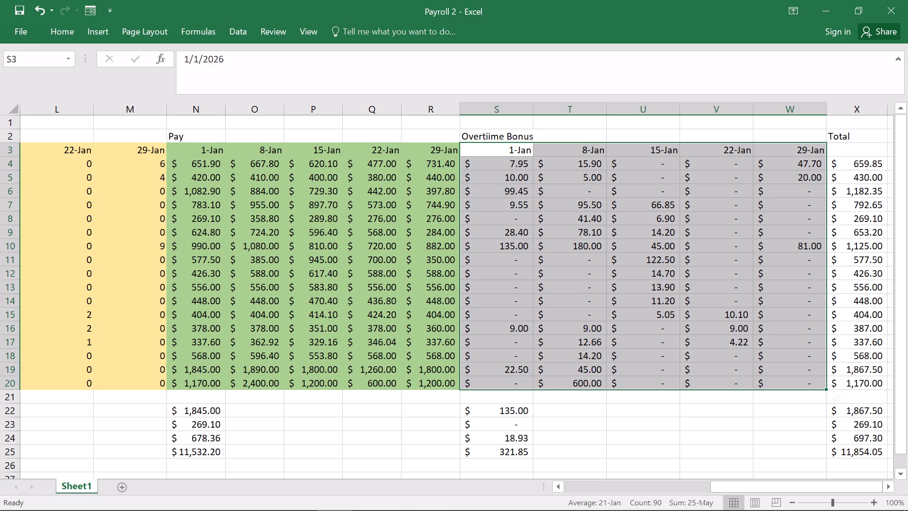
click(70, 35)
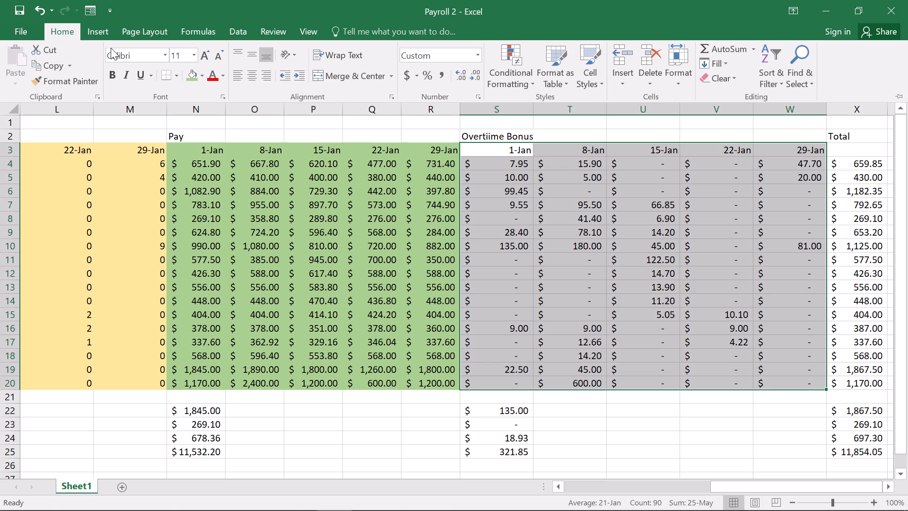
click(205, 74)
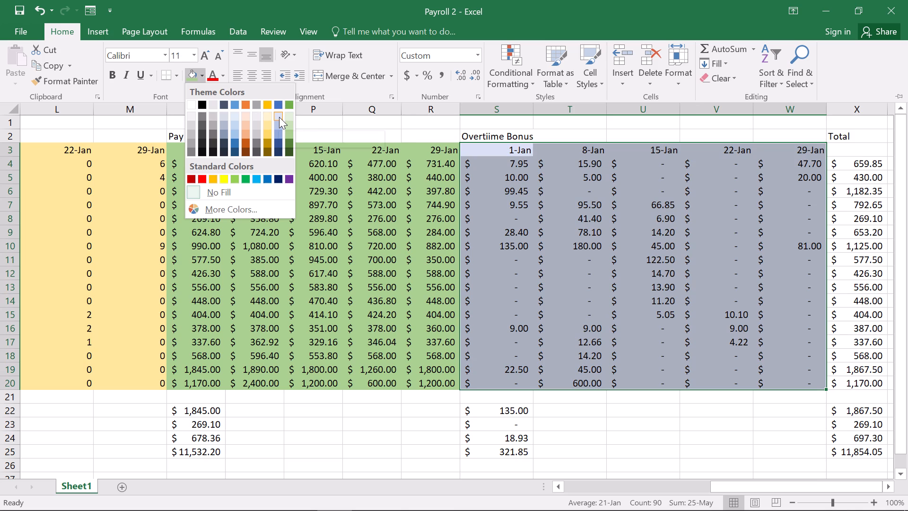
click(279, 123)
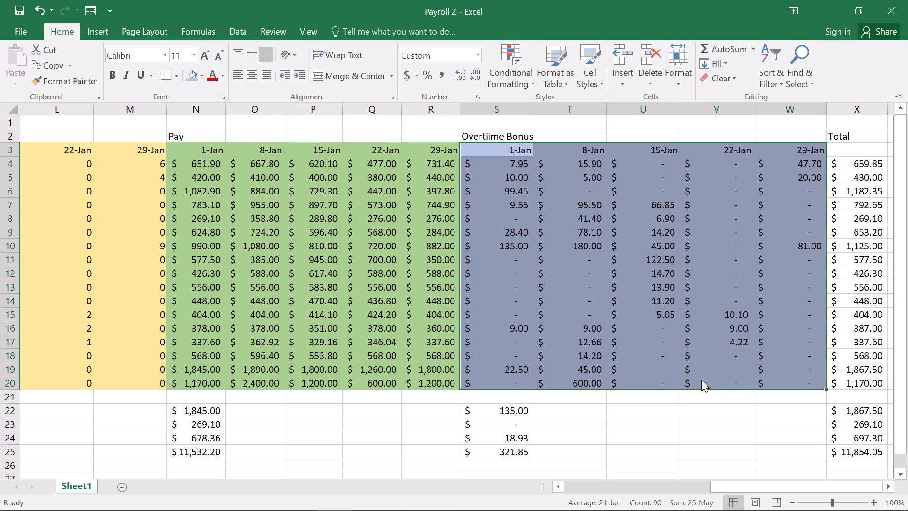
click(704, 425)
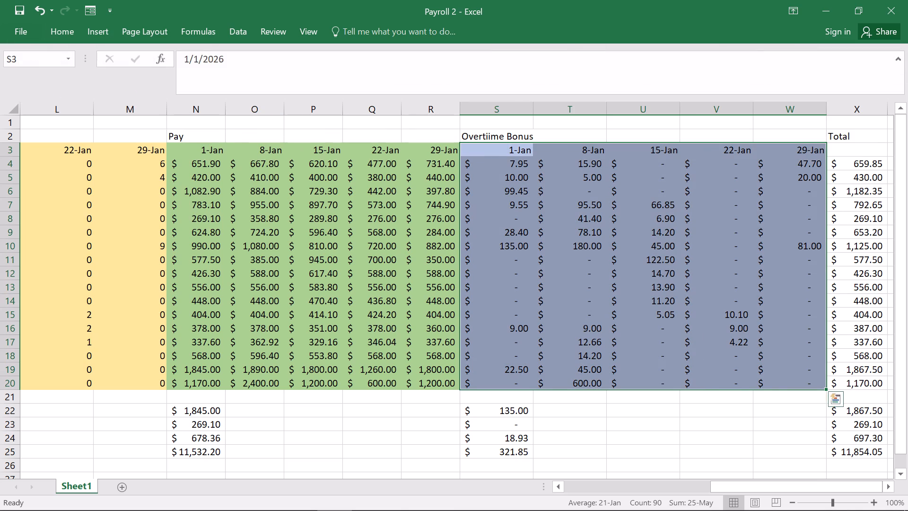
Look across the whole sheet to review the colour-coded sections from Hours Worked through Total.
scroll(768, 326, left, 3)
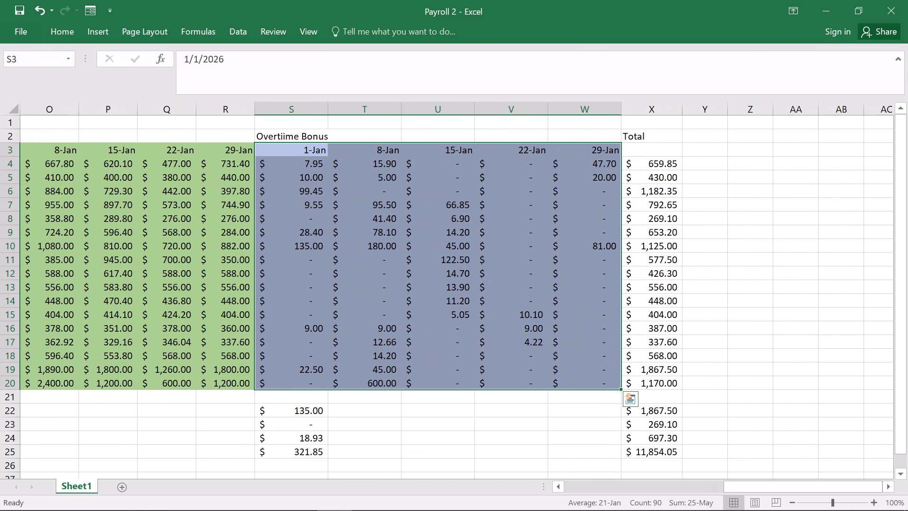
scroll(768, 326, right, 11)
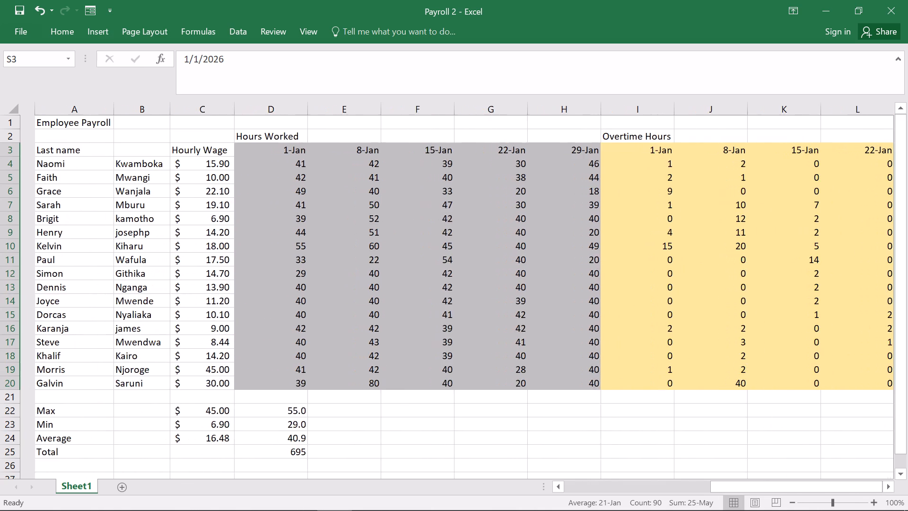
scroll(768, 326, right, 1)
scroll(768, 326, left, 3)
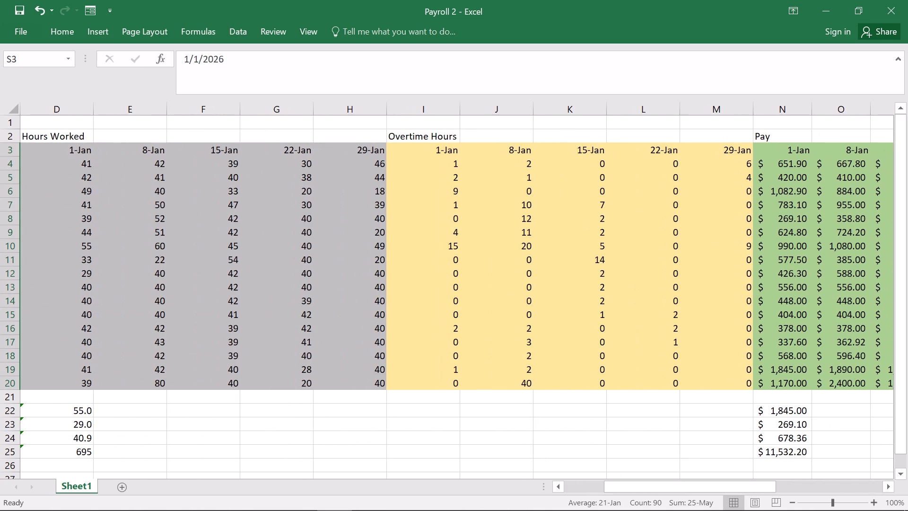
scroll(768, 326, left, 3)
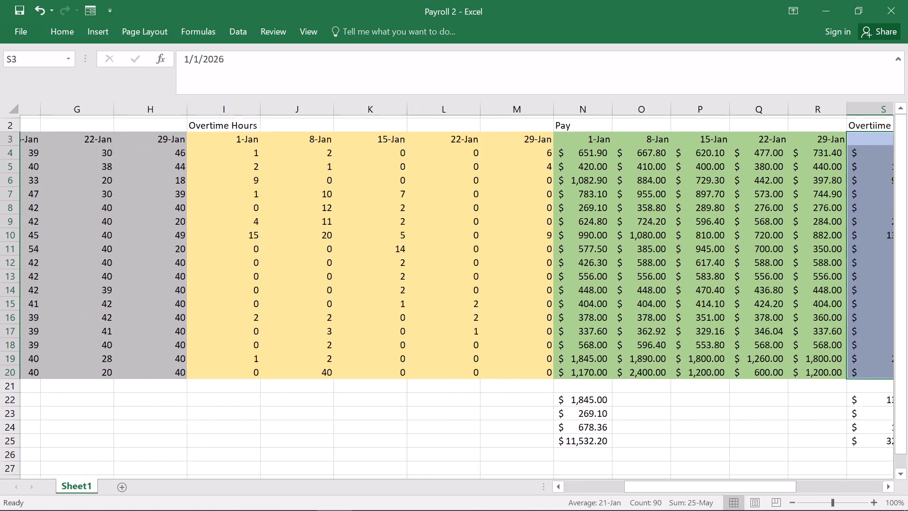
scroll(768, 326, left, 4)
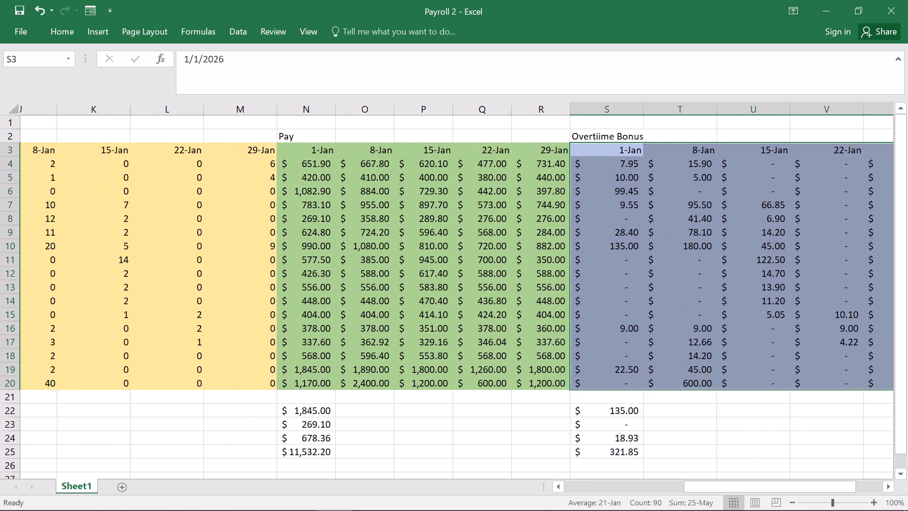
scroll(768, 326, left, 5)
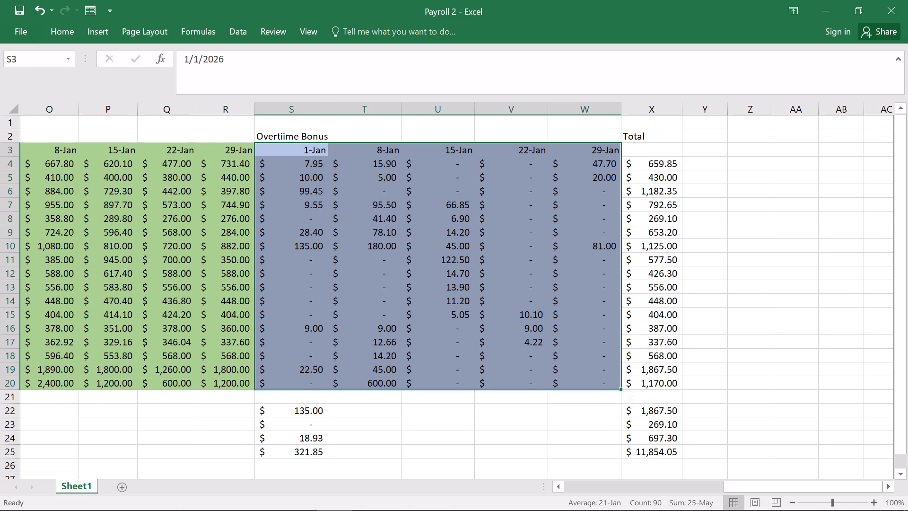
Enter 1-Jan in X3 as the first date header under Total.
click(667, 150)
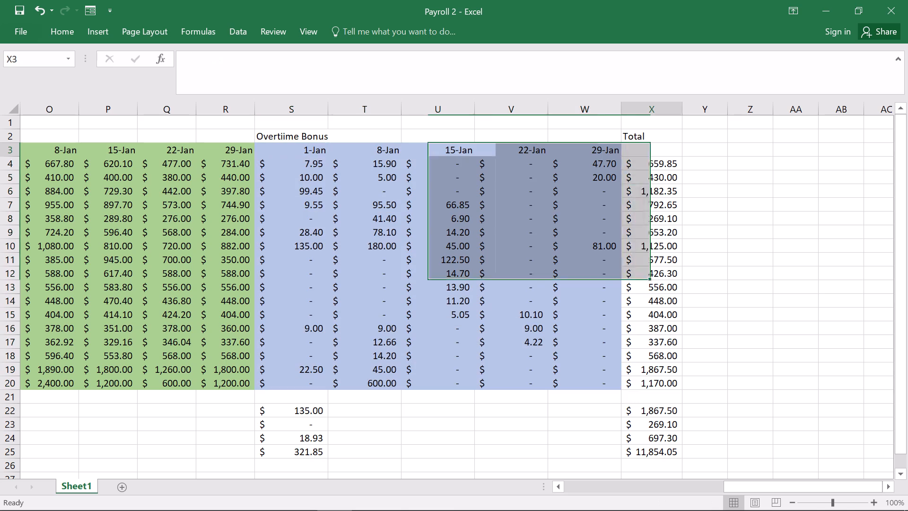
key(1)
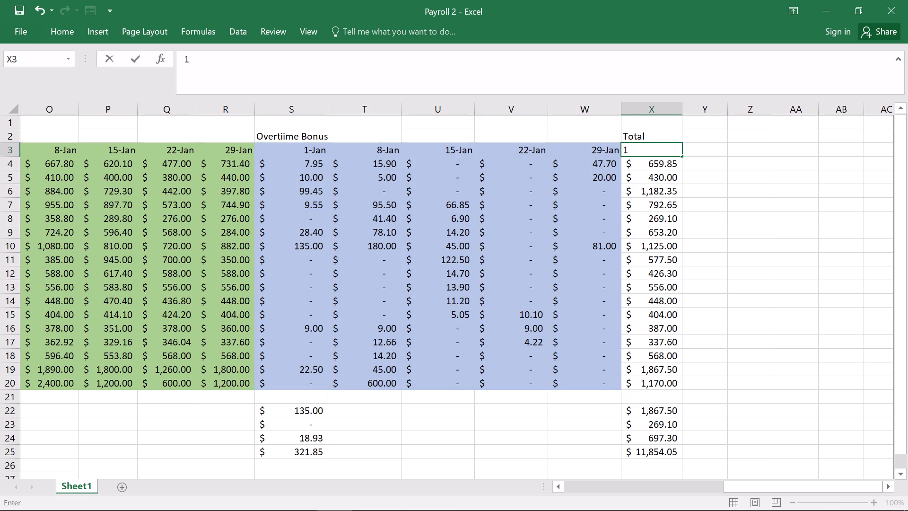
key(minus)
text(an)
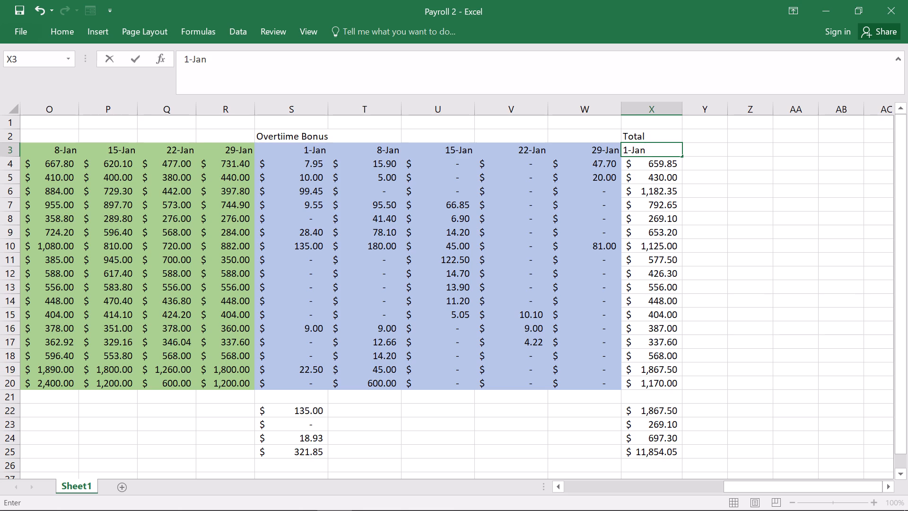
Enter the formula =X3+7 in Y3 for the second weekly date header under Total.
click(695, 154)
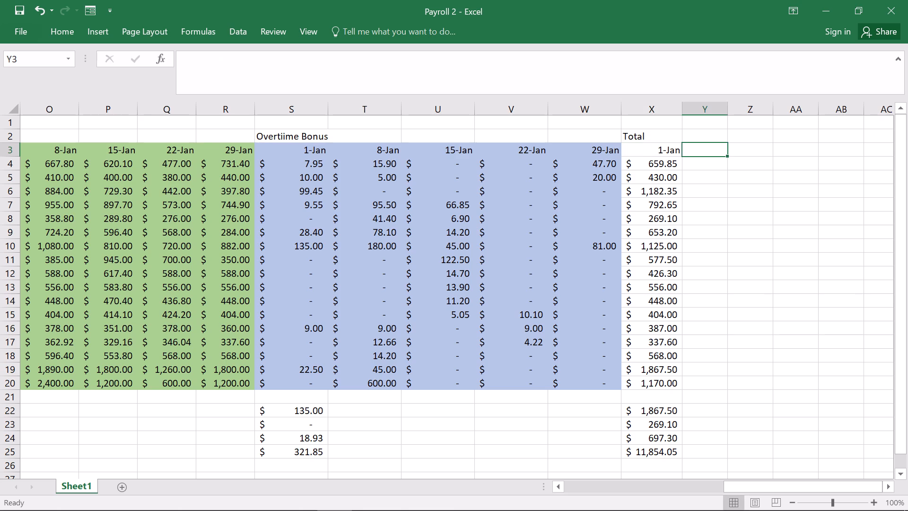
key(equal)
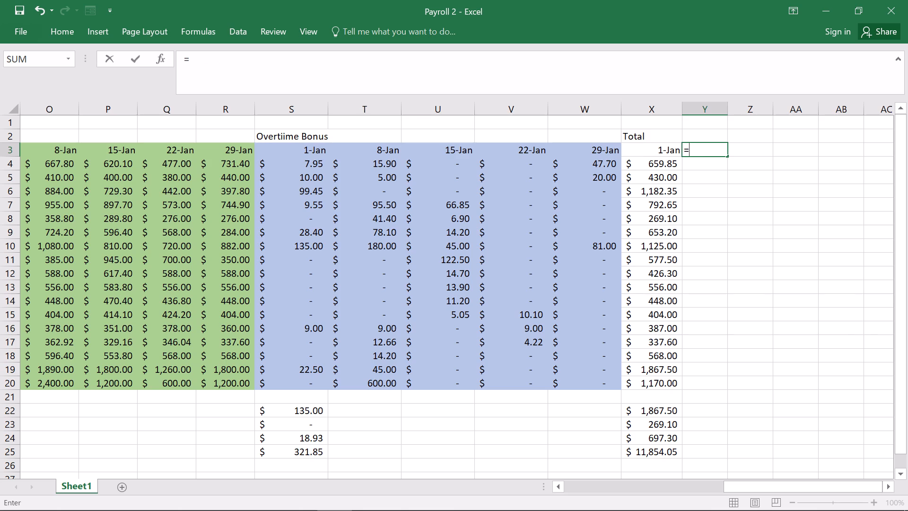
click(671, 148)
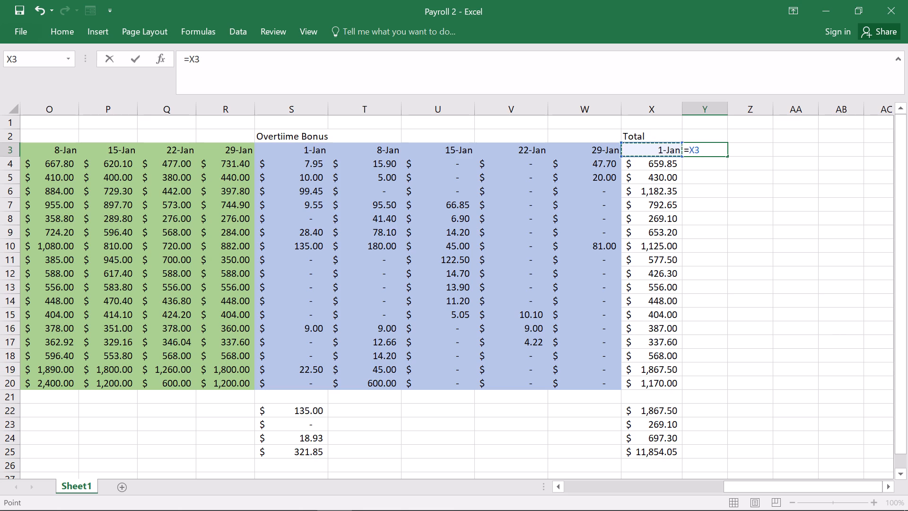
key(shift+plus)
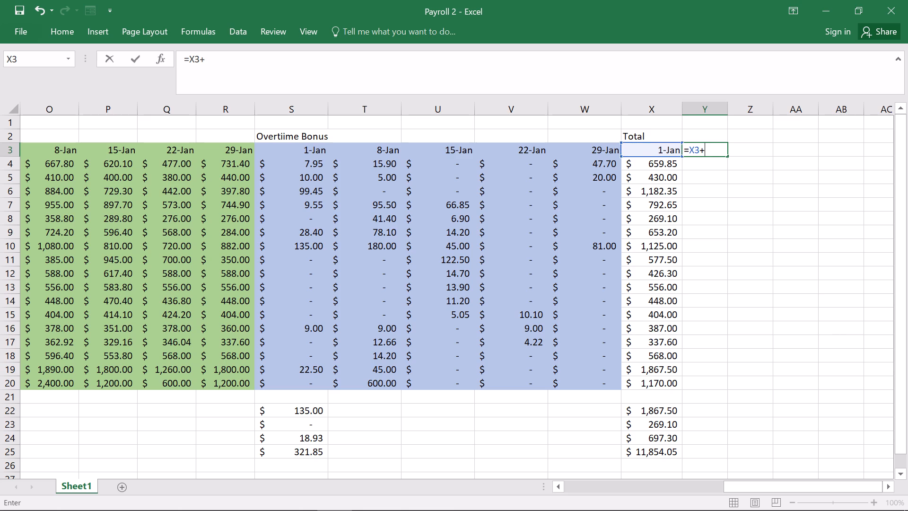
key(7)
key(Return)
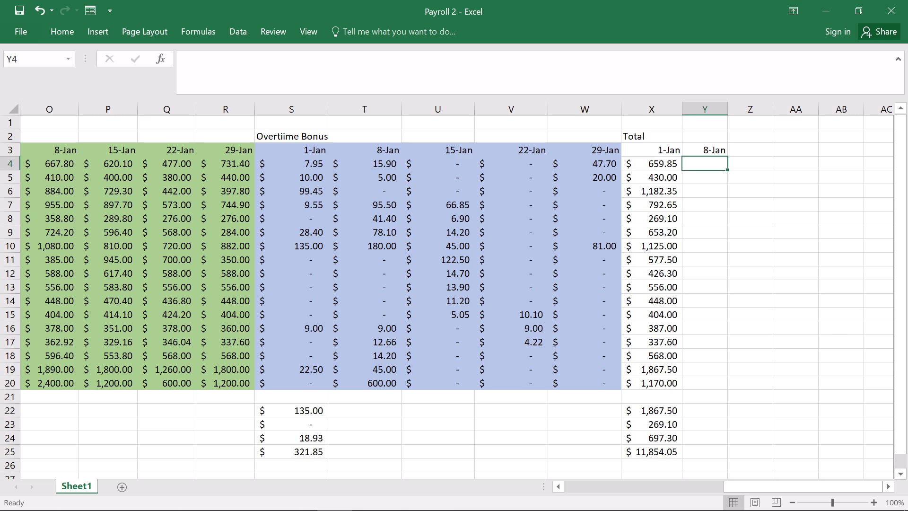
Copy the date formula from Y3 across to AB3 to complete the five weekly headers under Total.
click(710, 152)
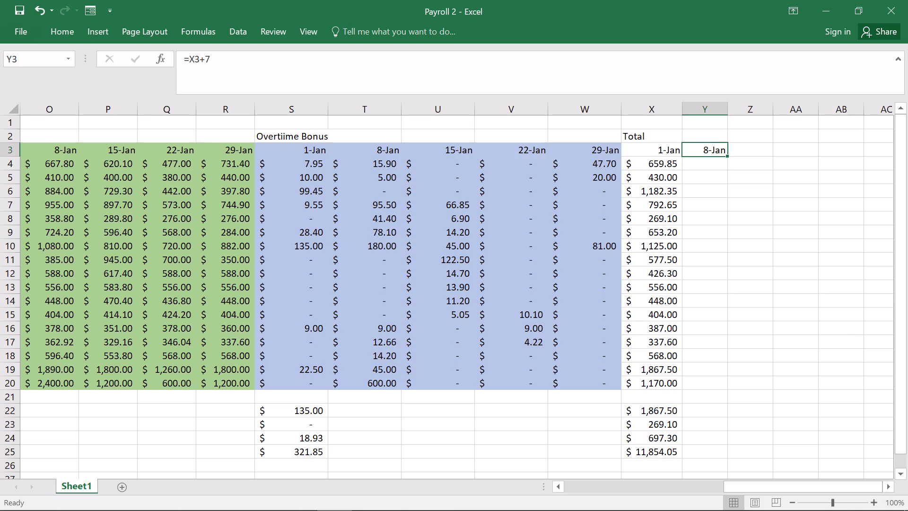
drag(731, 156, 736, 156)
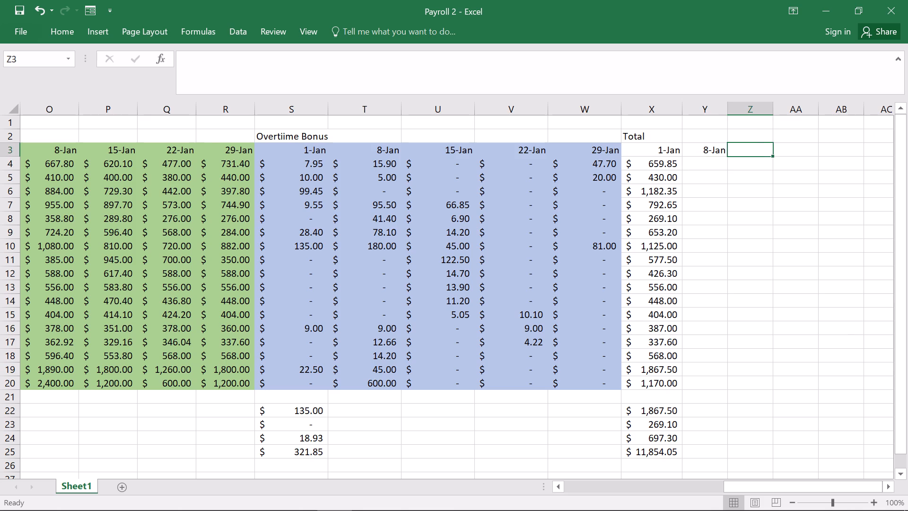
click(710, 150)
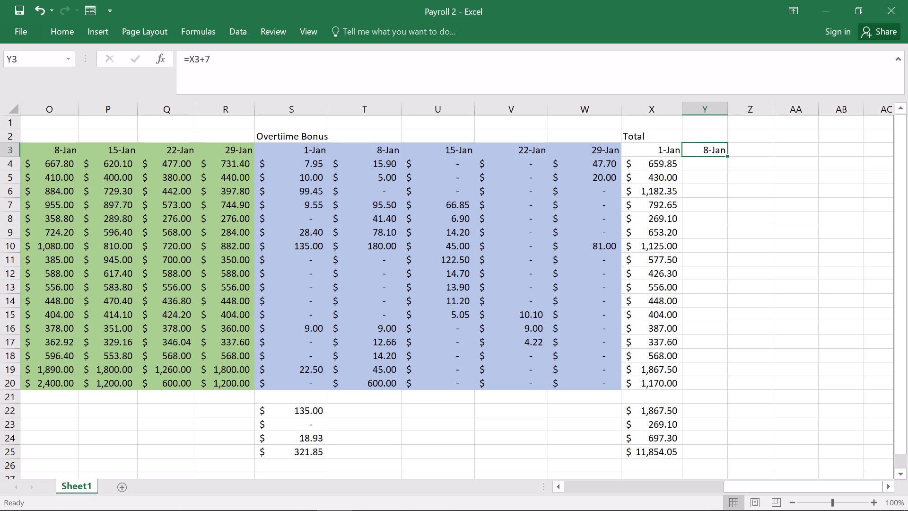
drag(725, 155, 805, 155)
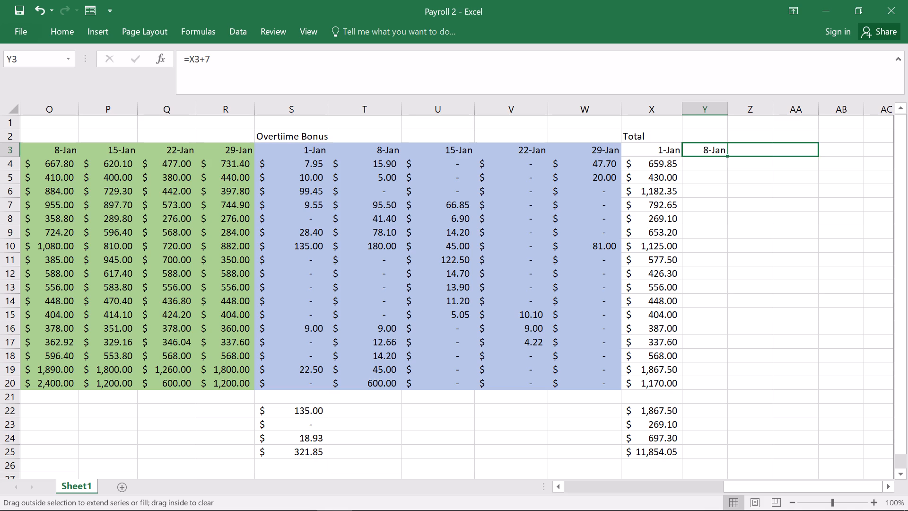
drag(805, 155, 846, 155)
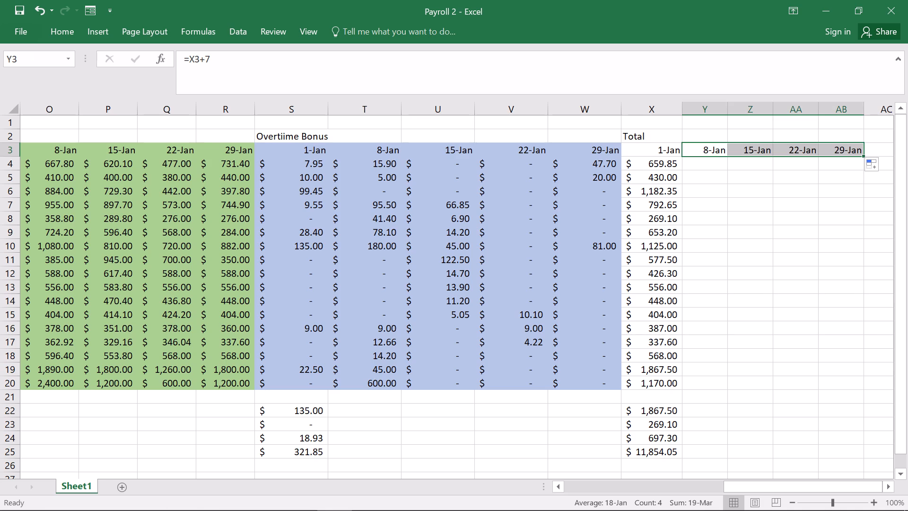
Inspect the Total formula in X4 and the cells it references, leaving it unedited.
scroll(812, 255, left, 3)
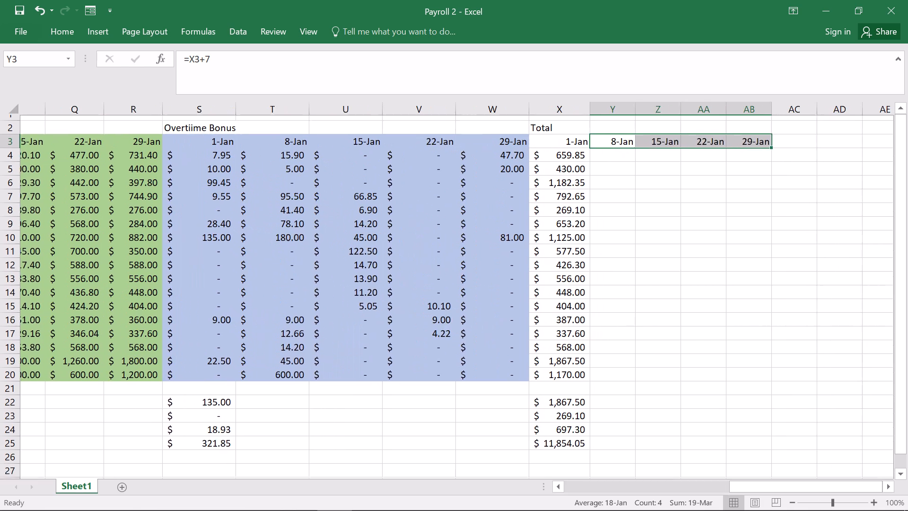
click(669, 220)
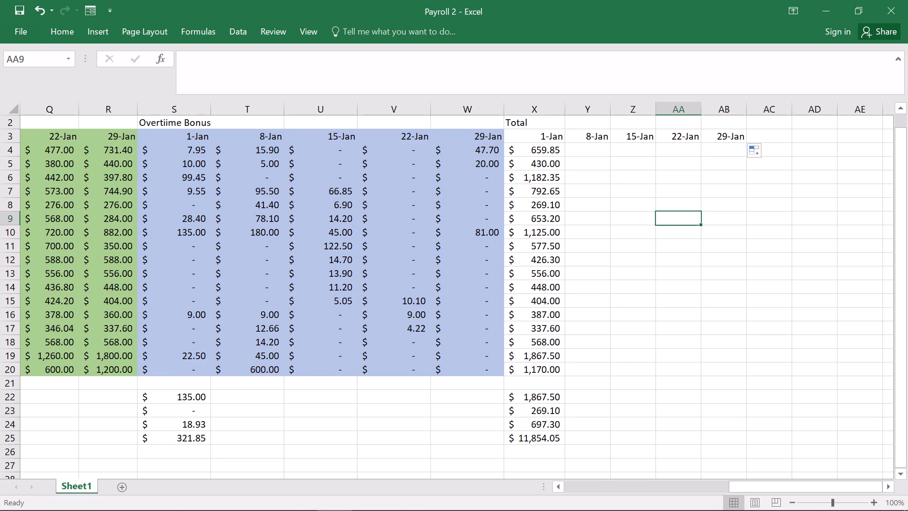
click(545, 149)
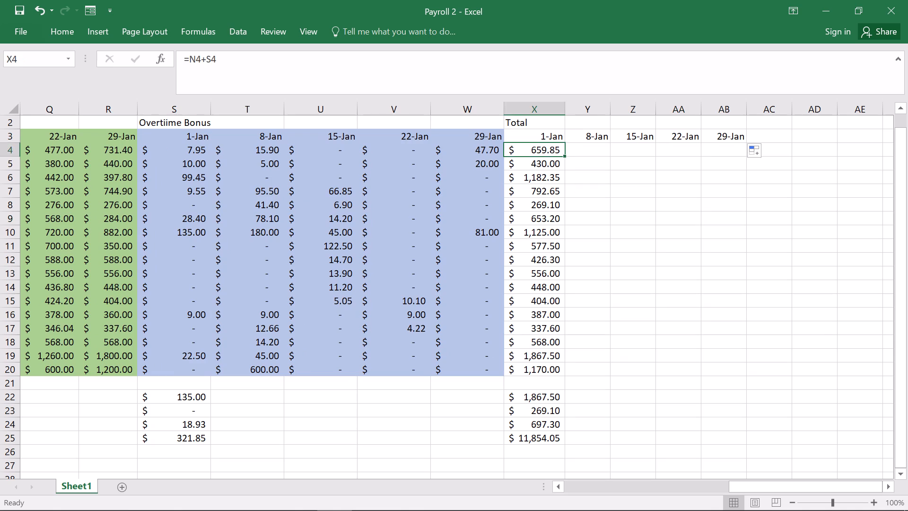
triple_click(545, 149)
click(545, 149)
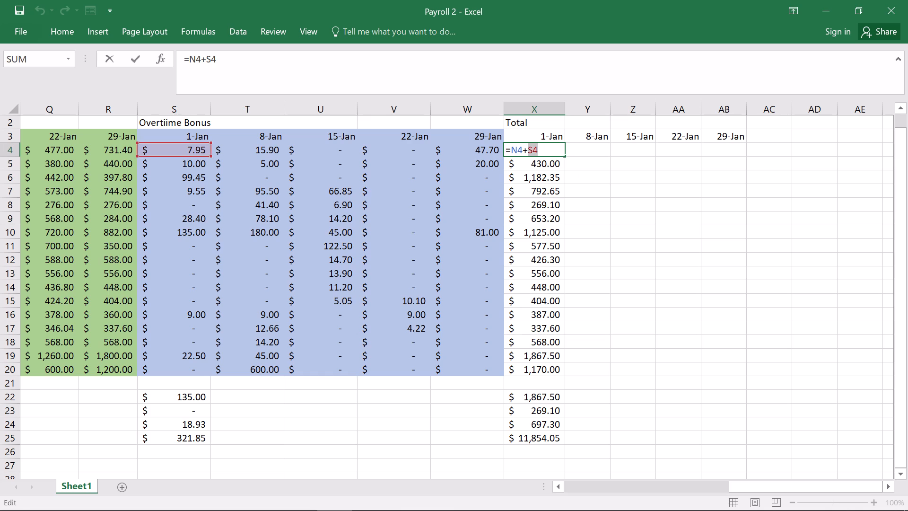
key(Escape)
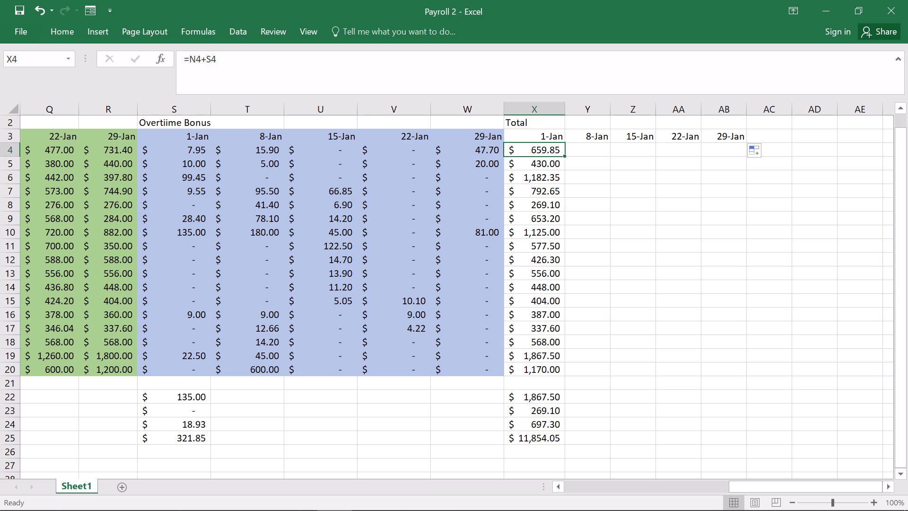
Copy the Total formulas from X4:X20 across to column AB, covering every employee and all five weekly dates.
click(550, 147)
drag(541, 147, 541, 184)
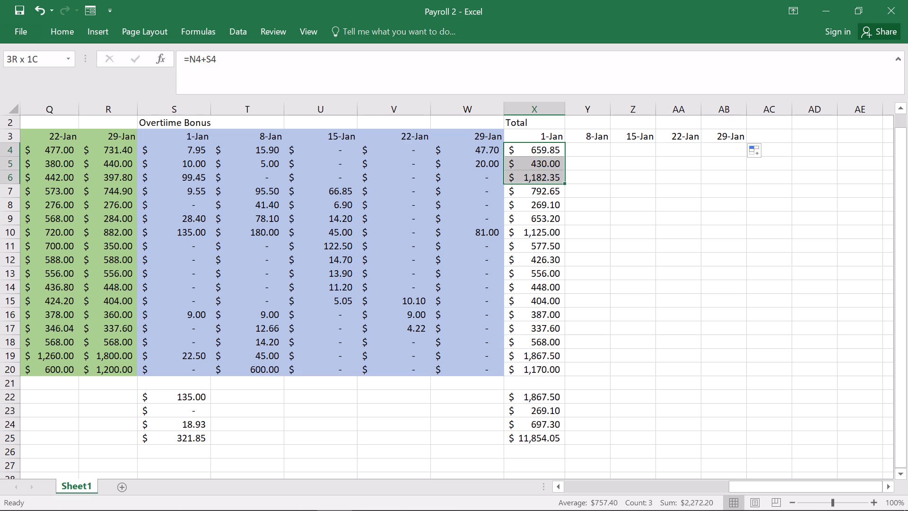
drag(541, 184, 538, 366)
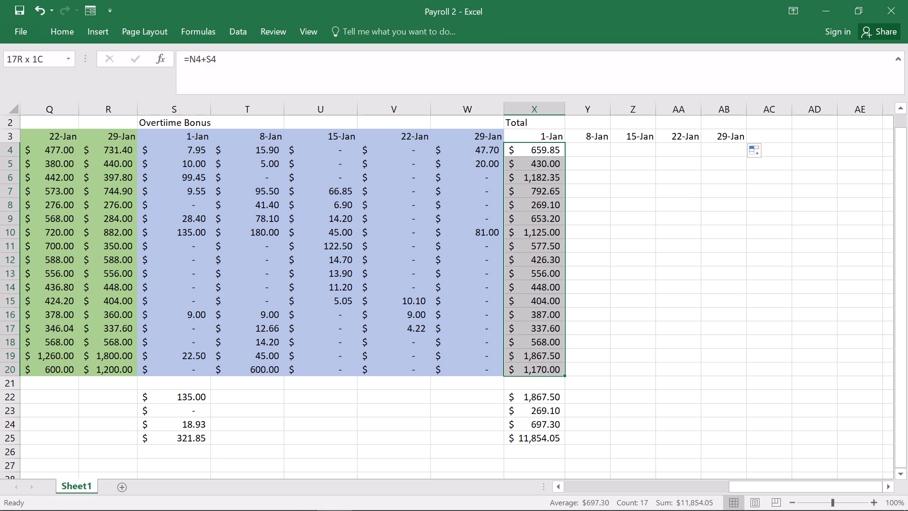
drag(538, 366, 538, 367)
drag(565, 375, 642, 375)
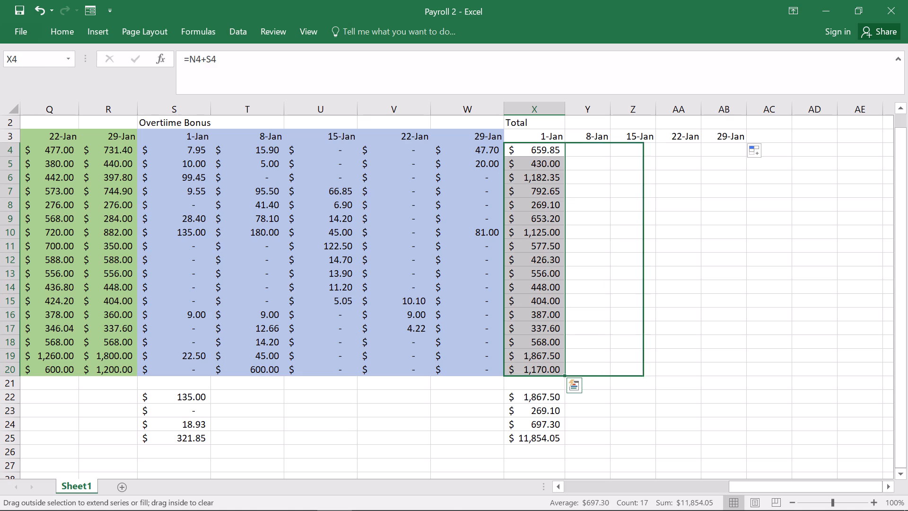
drag(642, 375, 728, 378)
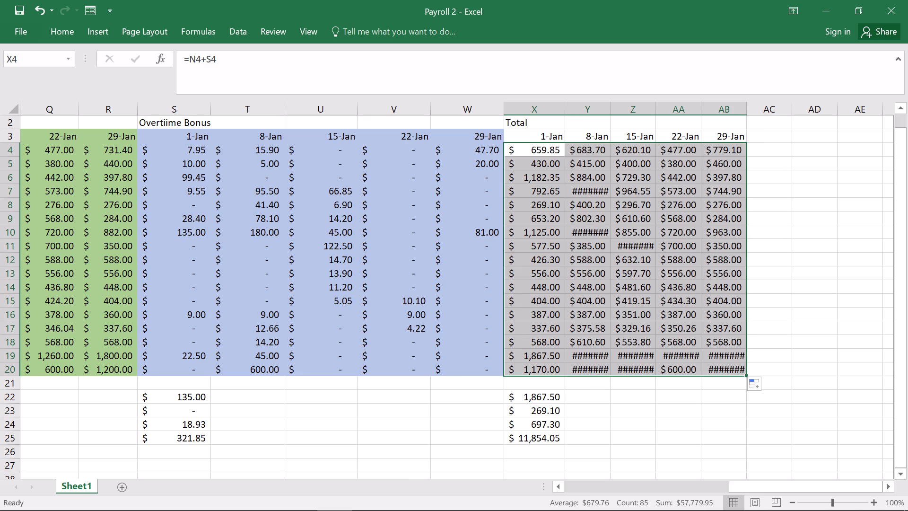
Widen the Total columns Y, Z, AA and AB individually so that every dollar amount fits.
drag(610, 114, 620, 109)
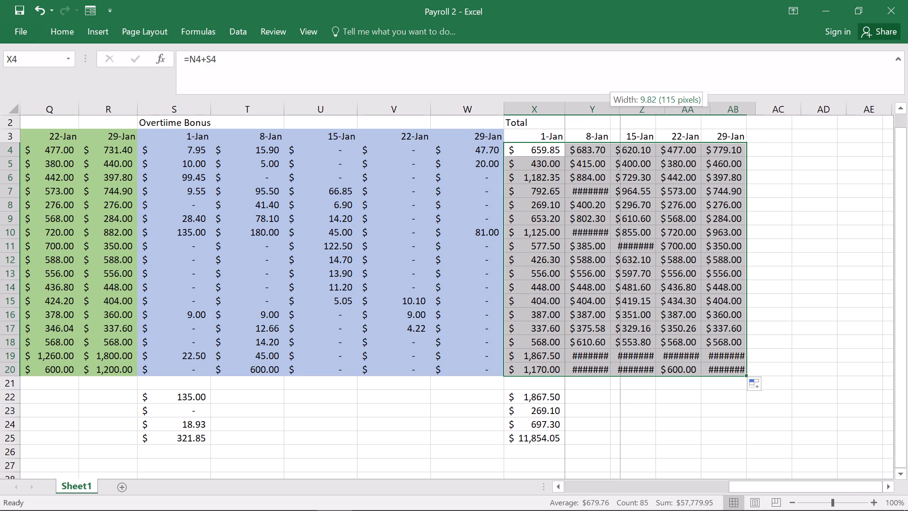
drag(620, 109, 621, 107)
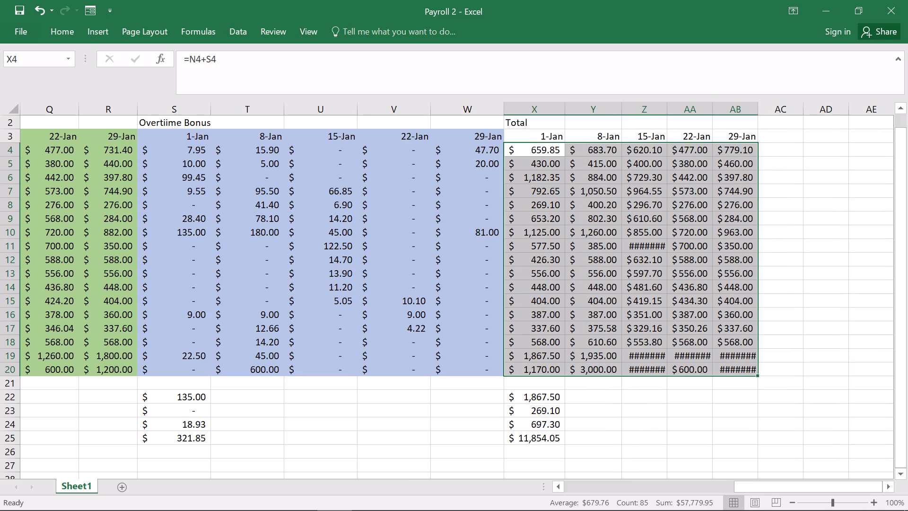
drag(668, 111, 678, 111)
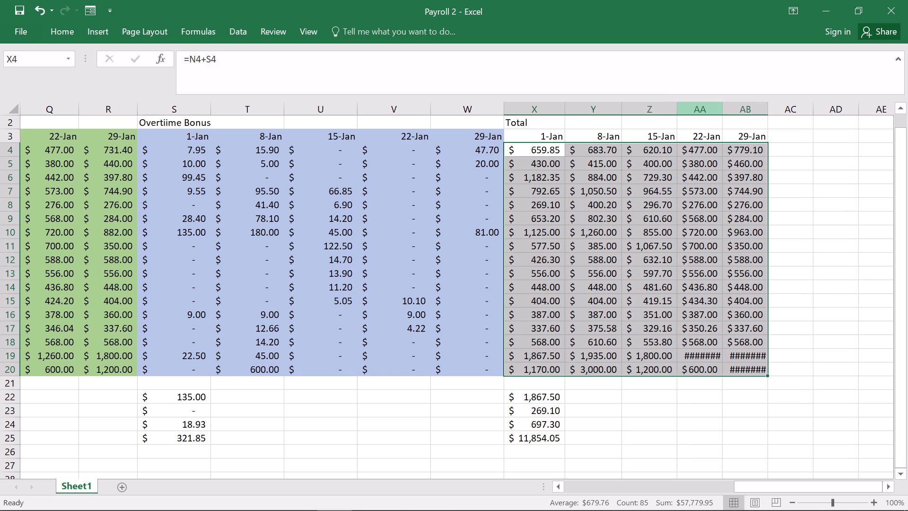
drag(725, 112, 742, 112)
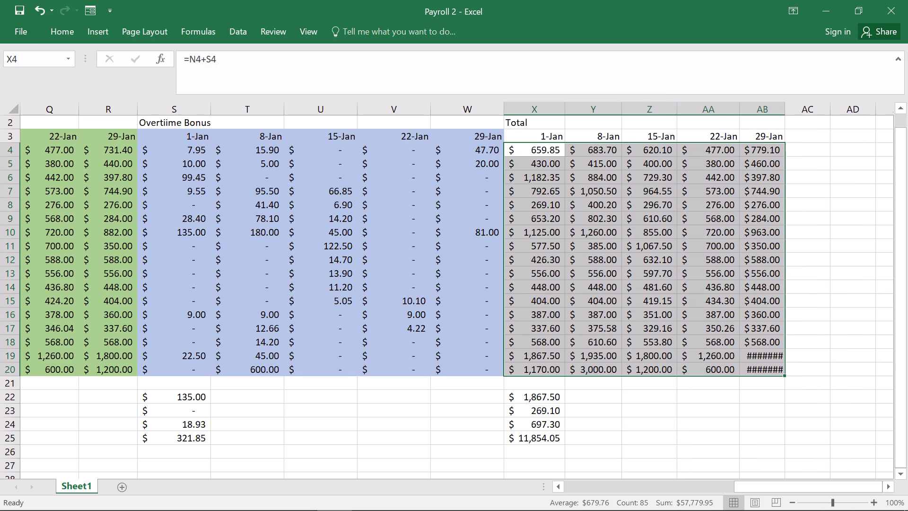
drag(784, 113, 787, 113)
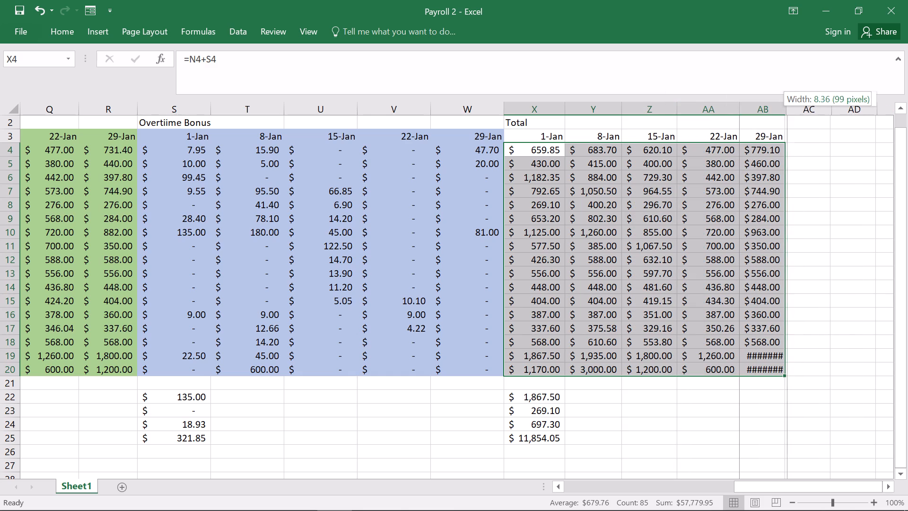
drag(787, 113, 792, 113)
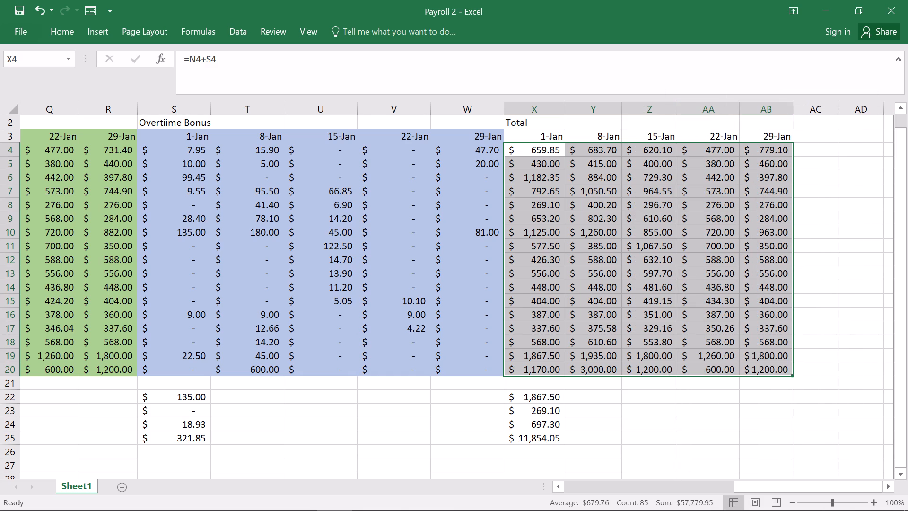
click(825, 193)
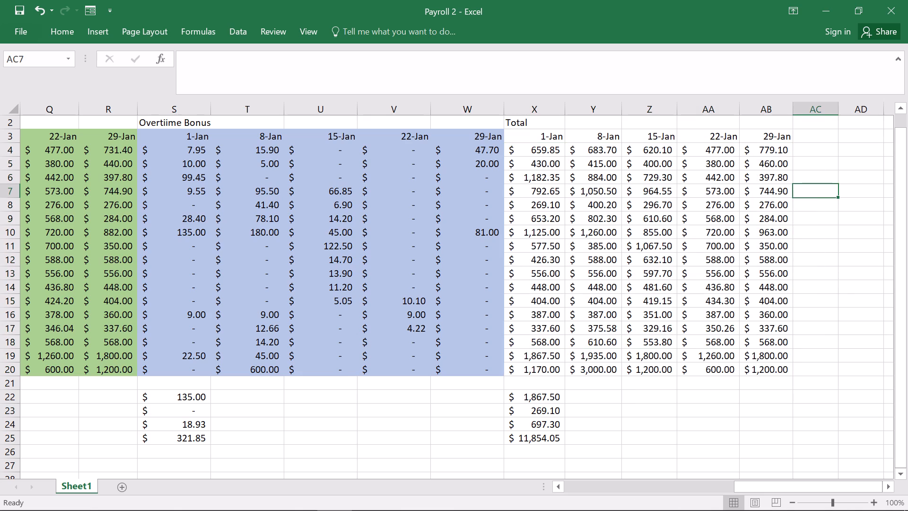
Fill the Total section X3:AB20, including its date headers, with dark grey from the theme colours.
drag(514, 139, 708, 349)
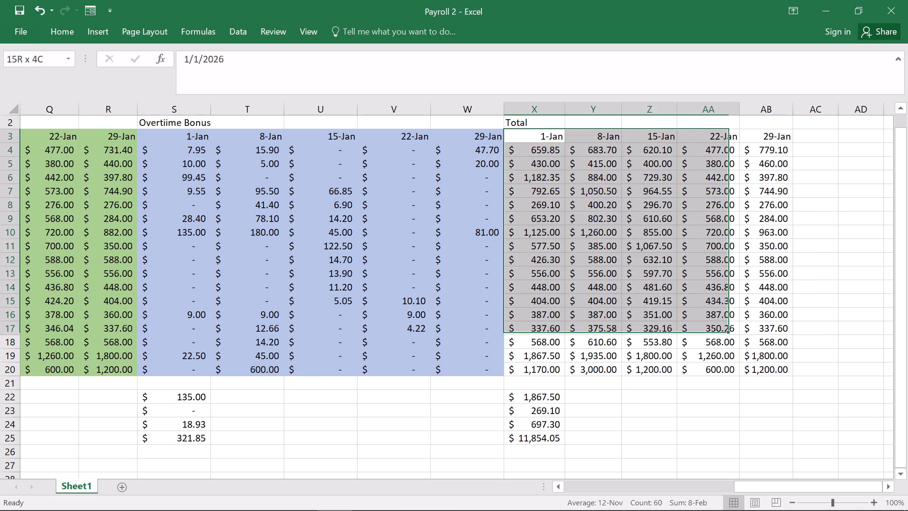
drag(708, 349, 754, 374)
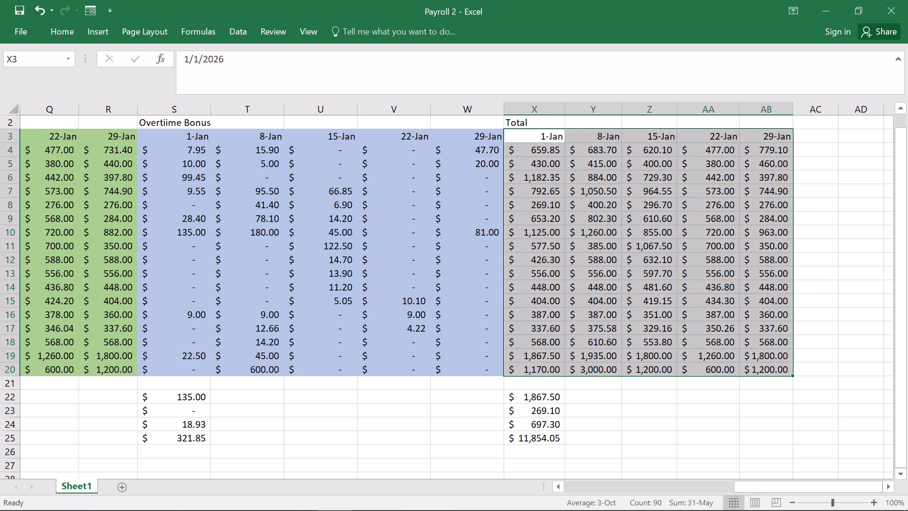
click(71, 26)
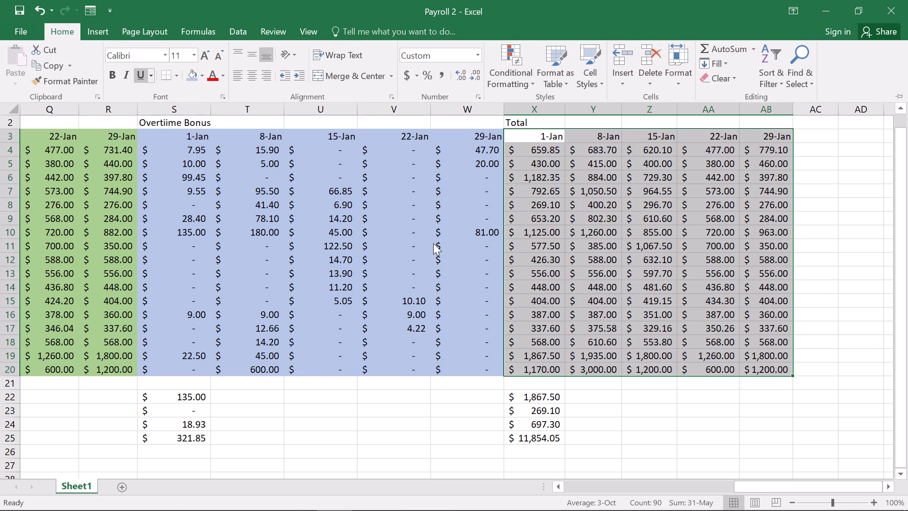
click(197, 72)
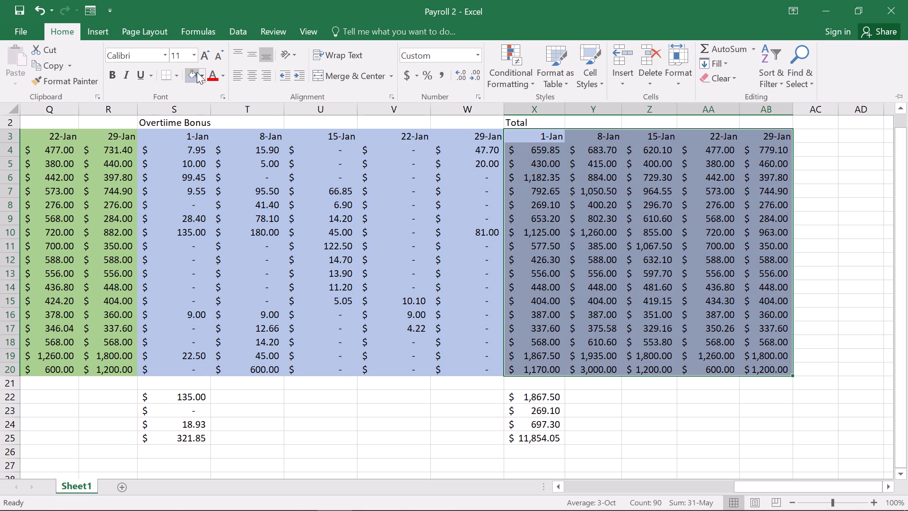
click(204, 77)
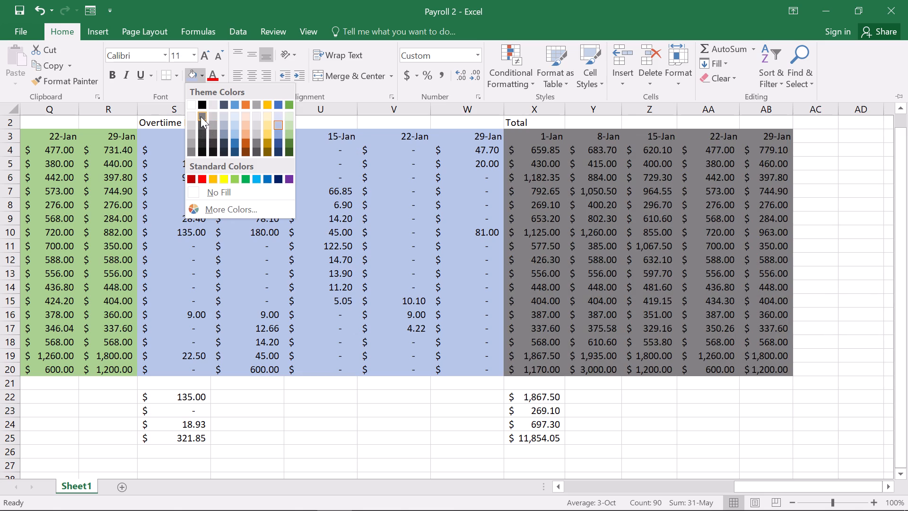
click(201, 116)
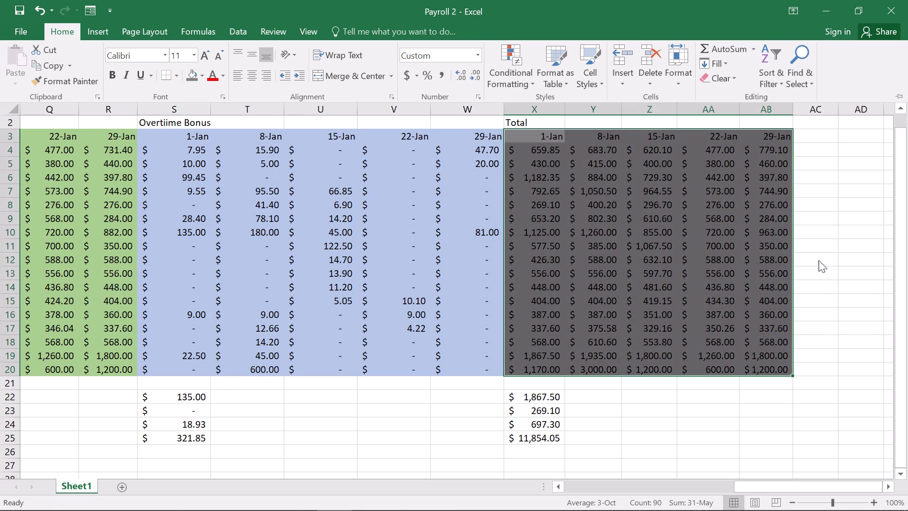
click(843, 274)
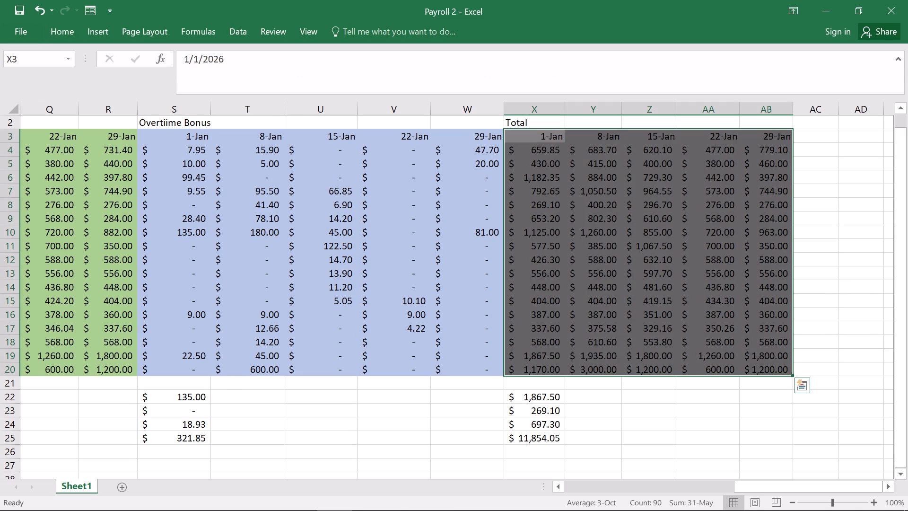
click(847, 352)
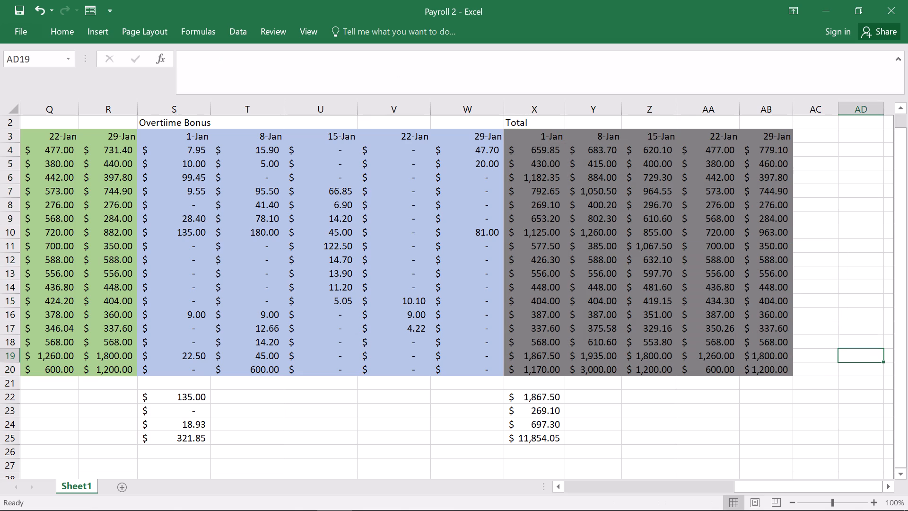
Review the Max, Min, Average and Total rows beneath each section, from the Total columns back to column A.
scroll(847, 352, up, 1)
drag(540, 398, 540, 410)
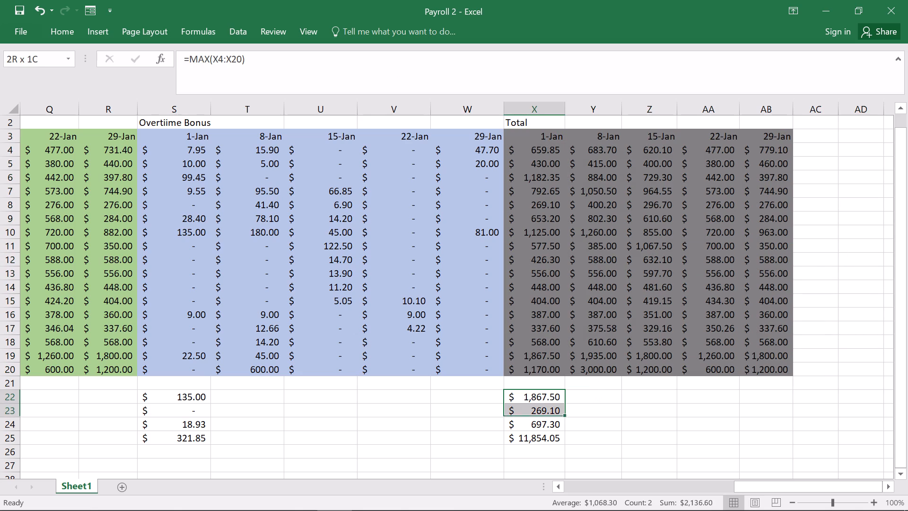
drag(540, 410, 543, 440)
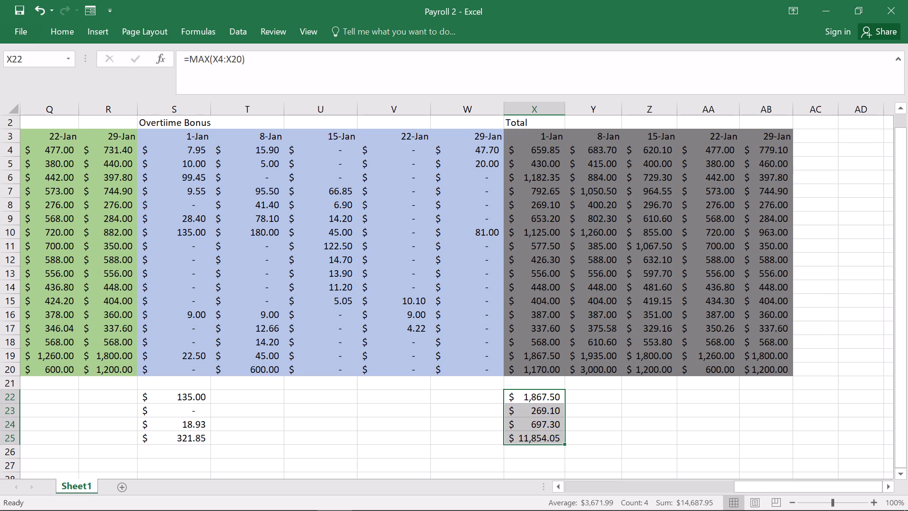
click(679, 434)
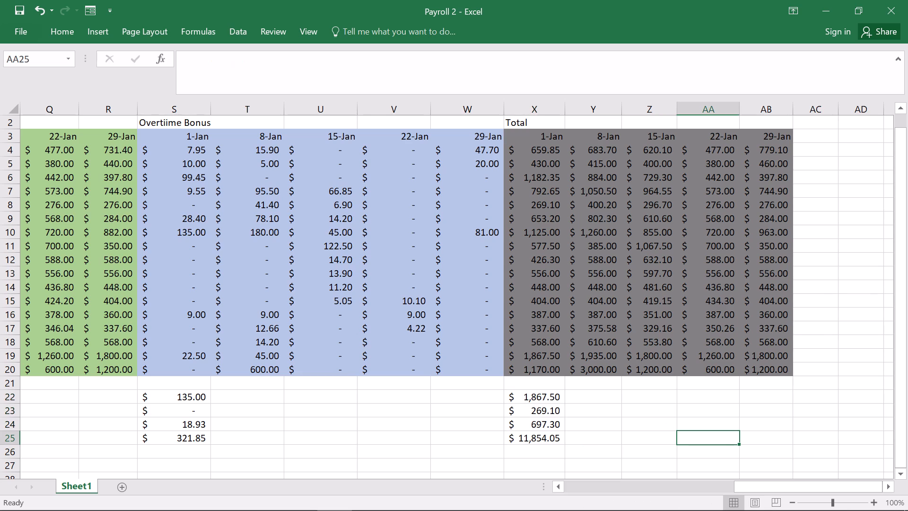
scroll(323, 370, right, 8)
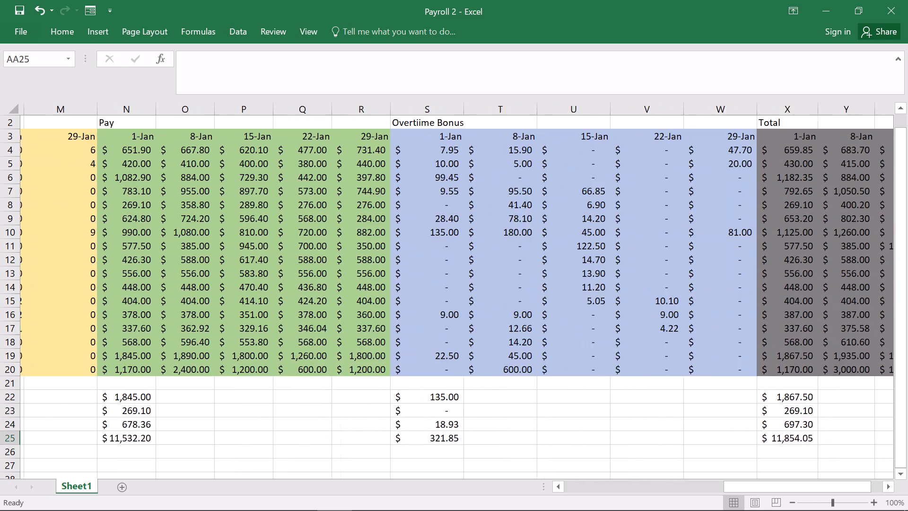
scroll(323, 370, right, 12)
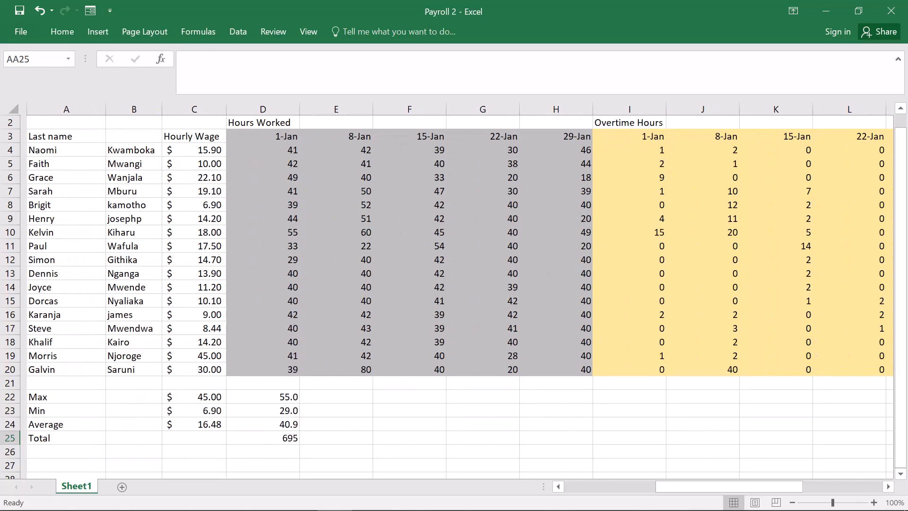
scroll(323, 370, right, 1)
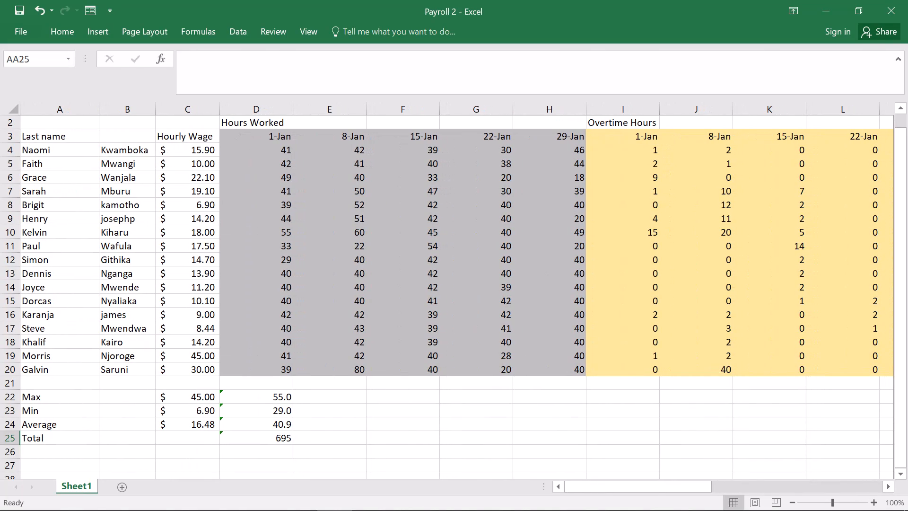
Copy the summary formulas in N22:N25 across to column AB, covering every Pay, Overtime Bonus and Total week.
scroll(323, 370, left, 12)
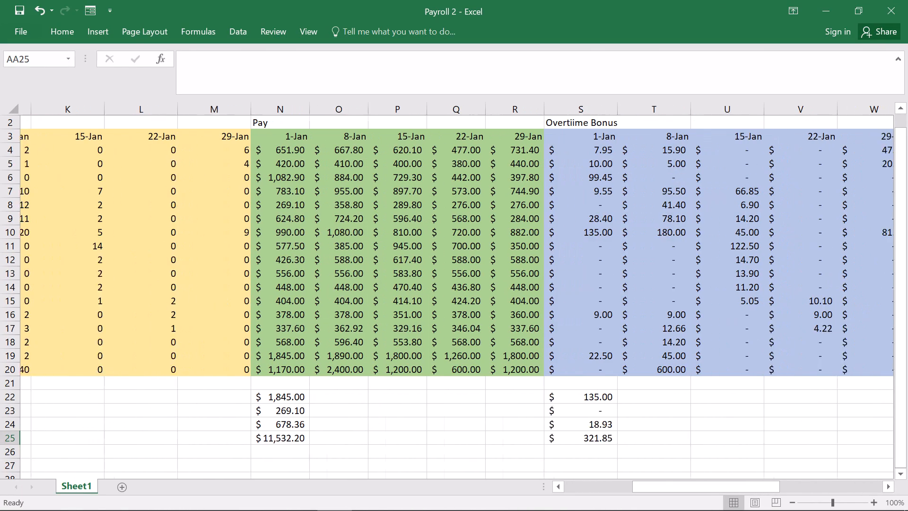
scroll(323, 370, left, 1)
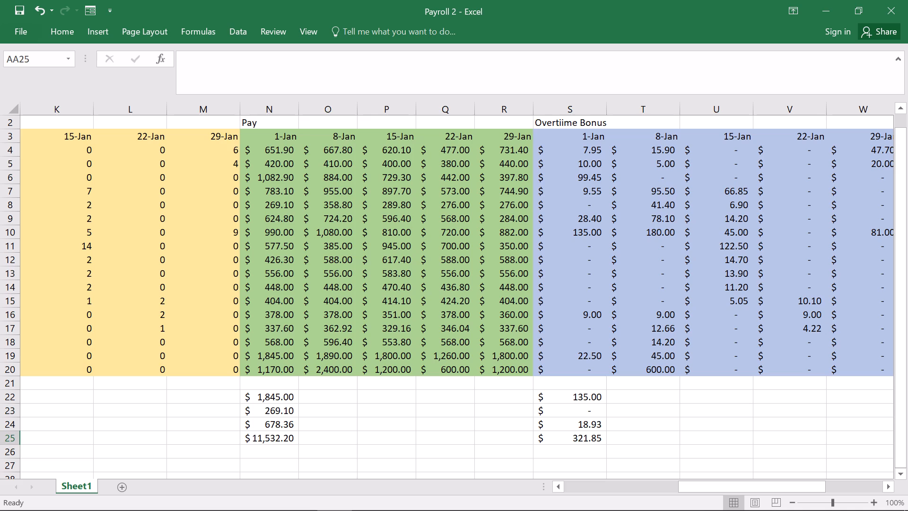
drag(278, 394, 279, 430)
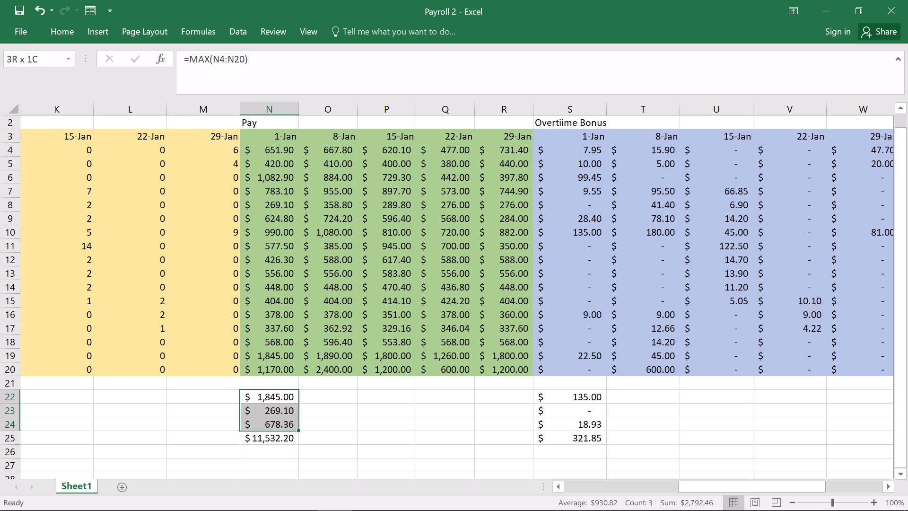
drag(279, 430, 281, 435)
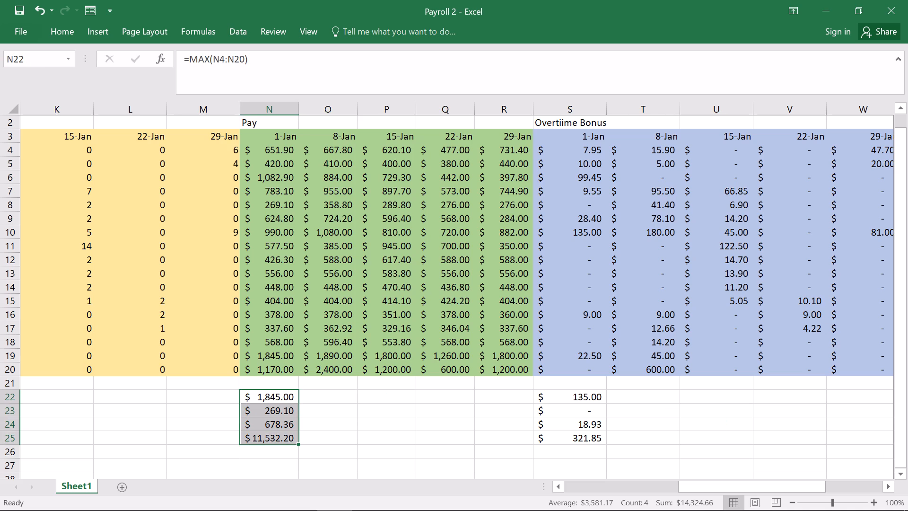
drag(301, 445, 585, 454)
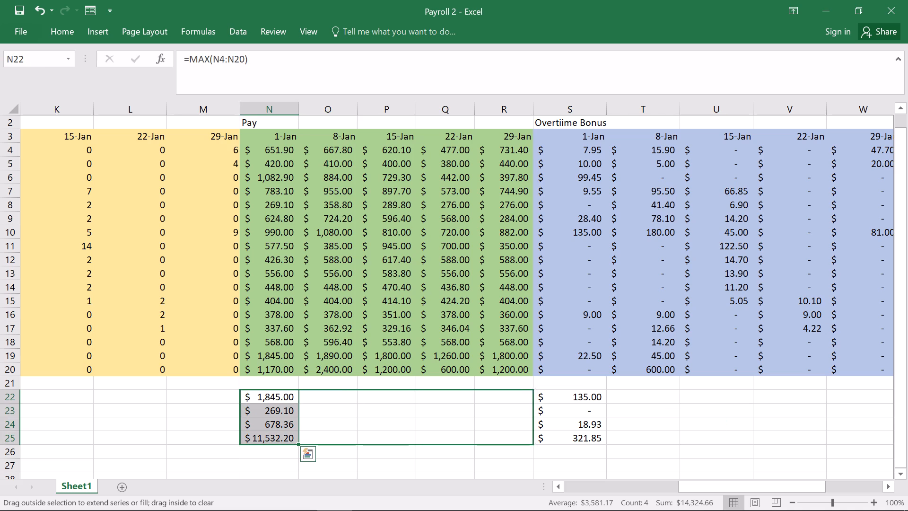
drag(585, 454, 823, 460)
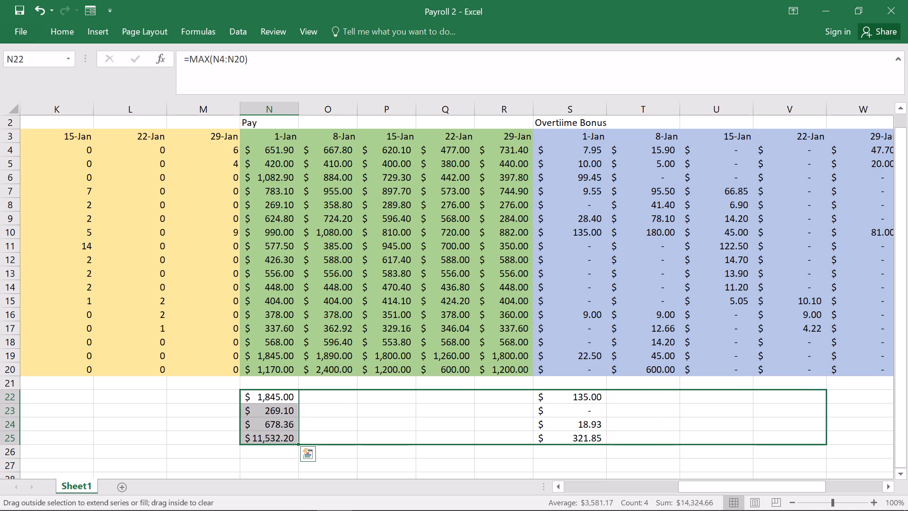
drag(823, 460, 907, 453)
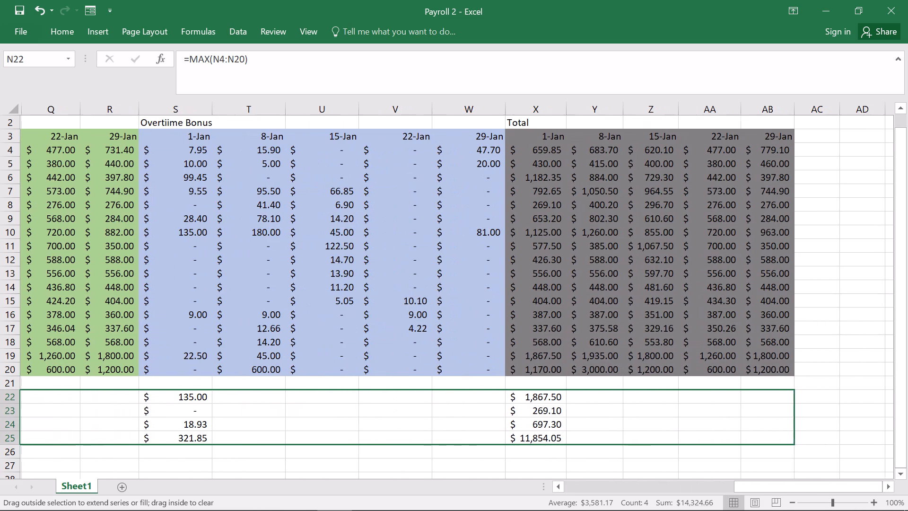
drag(907, 453, 808, 465)
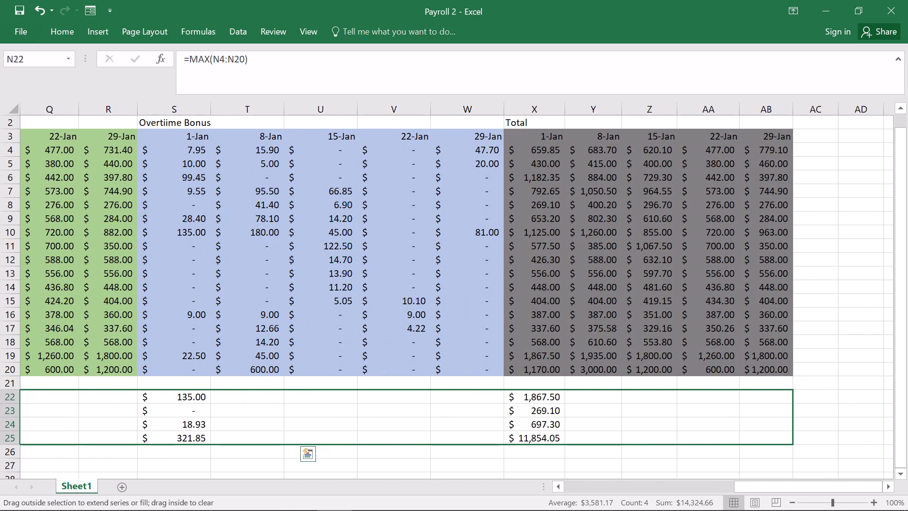
drag(808, 465, 812, 460)
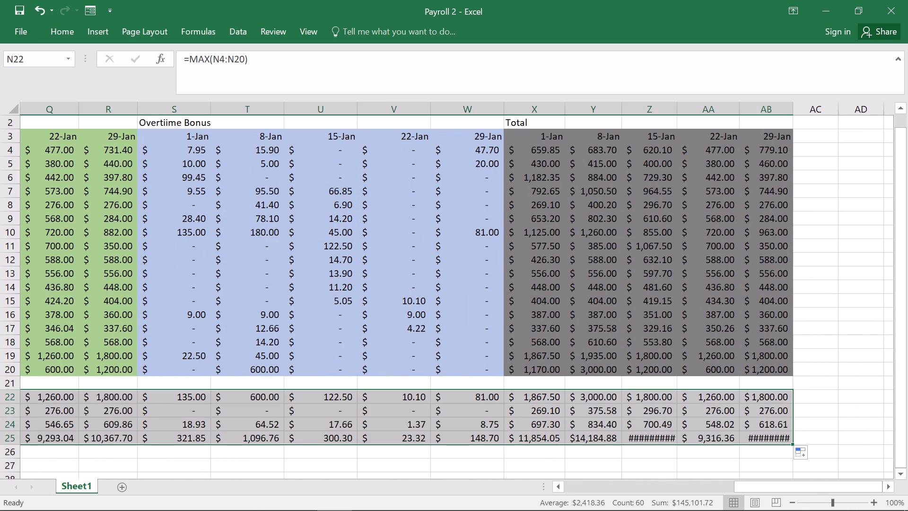
Widen columns AB and Z so that their row 25 totals fit.
scroll(610, 382, right, 1)
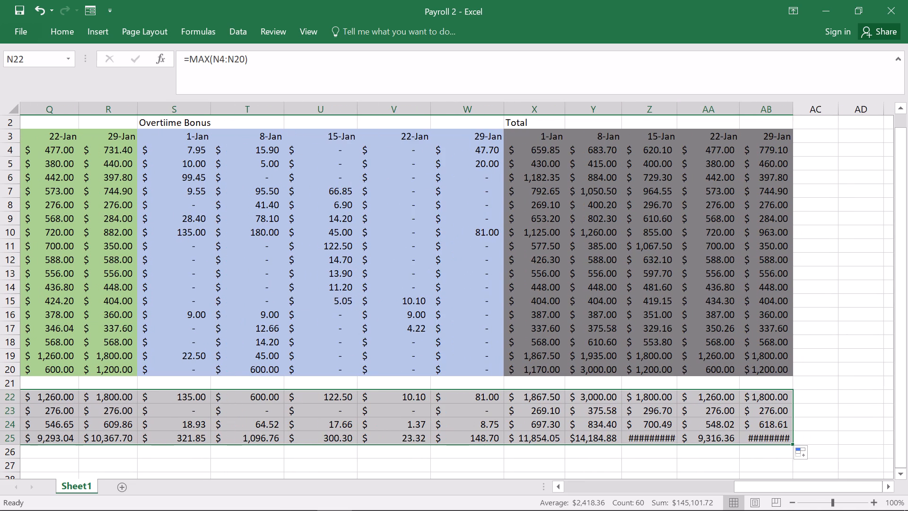
drag(792, 114, 801, 114)
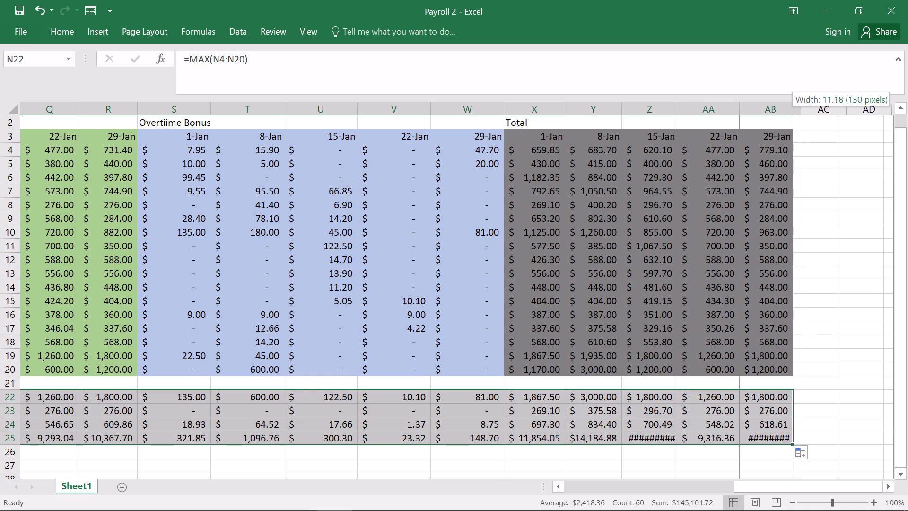
drag(801, 114, 802, 114)
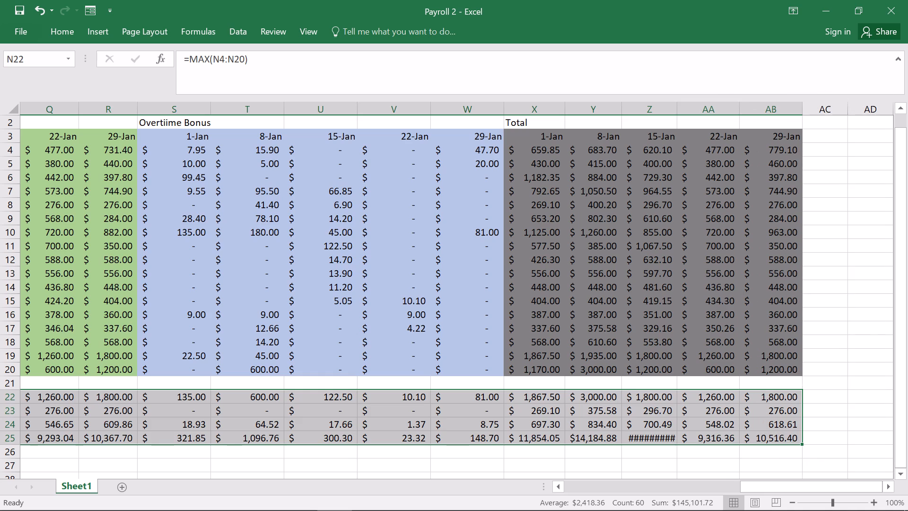
drag(677, 114, 693, 114)
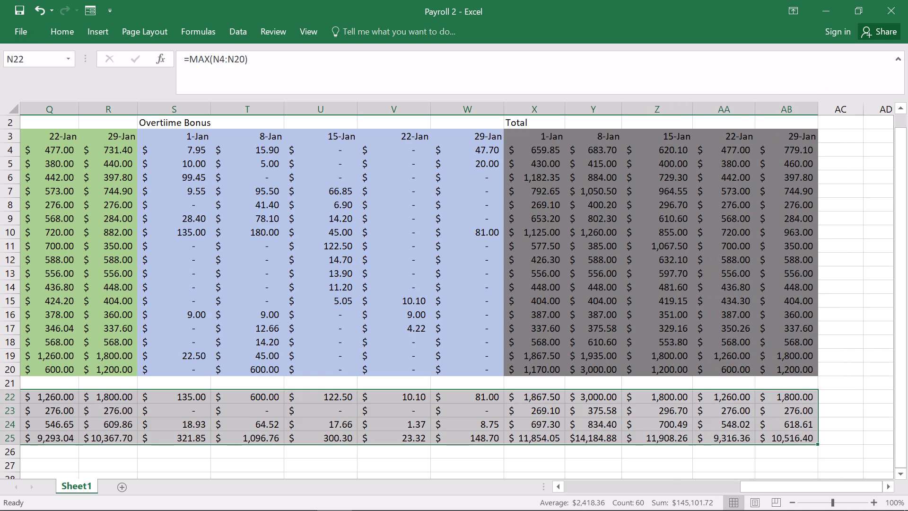
Review the copied summary rows 22 to 25 under the Pay, Overtime Bonus and Total sections.
scroll(547, 131, right, 1)
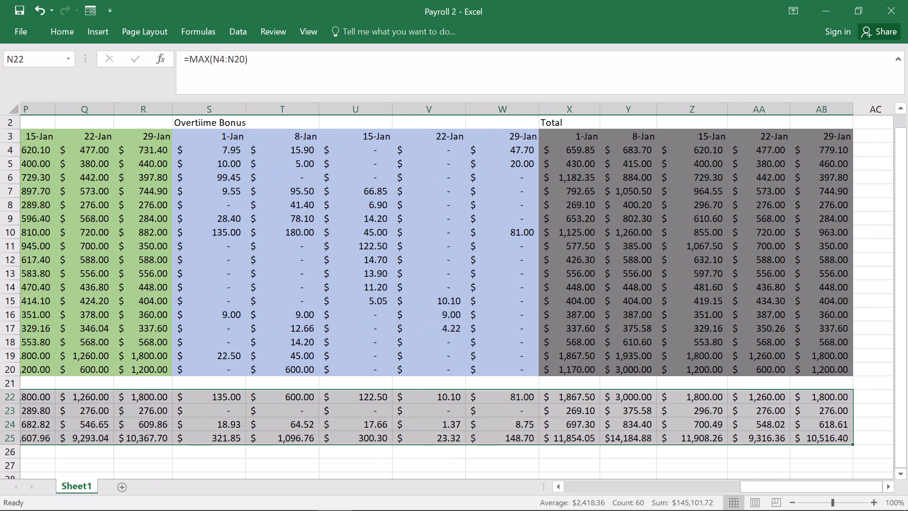
scroll(547, 131, right, 4)
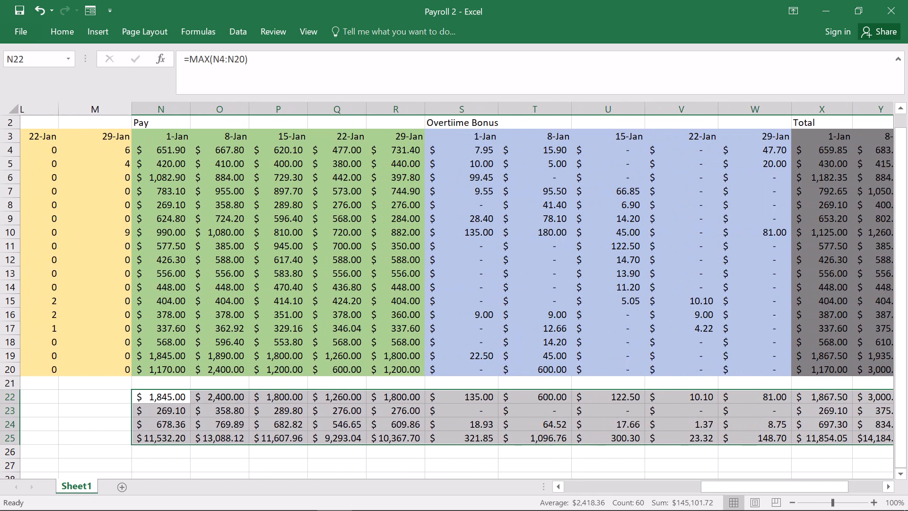
scroll(547, 131, right, 1)
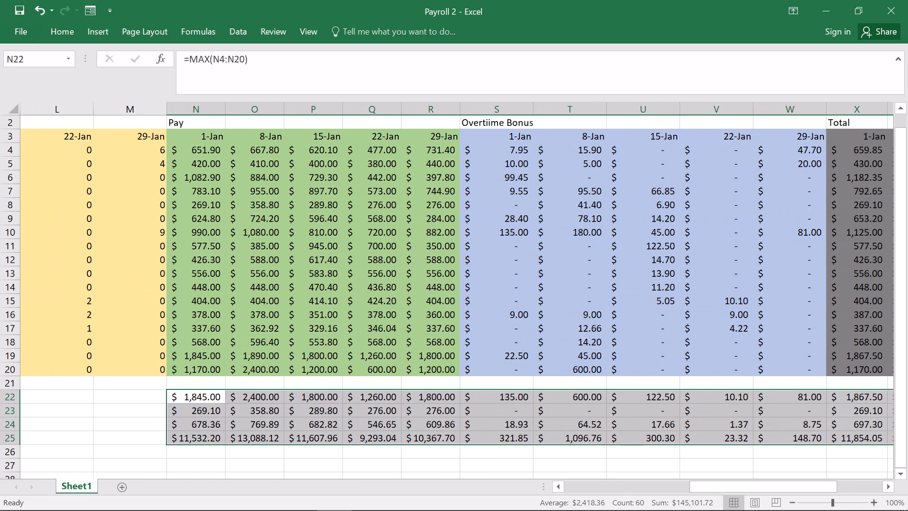
scroll(646, 190, left, 1)
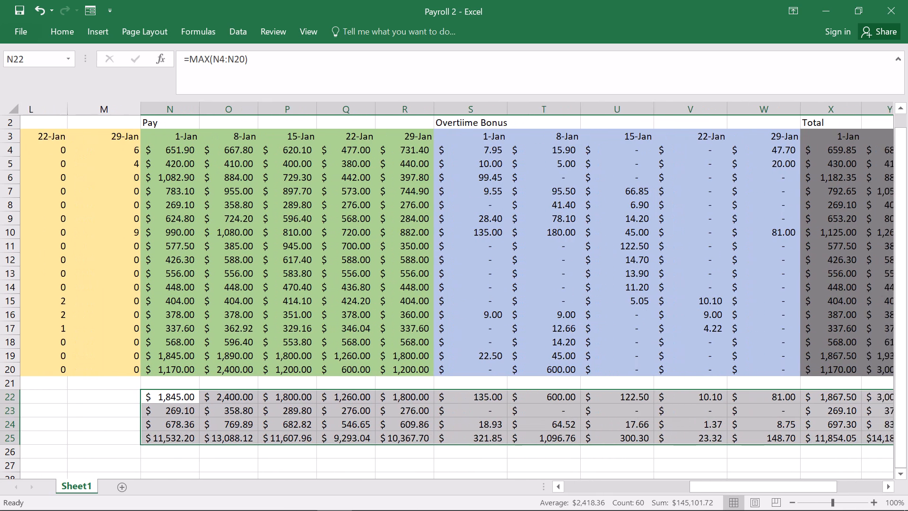
scroll(646, 190, left, 6)
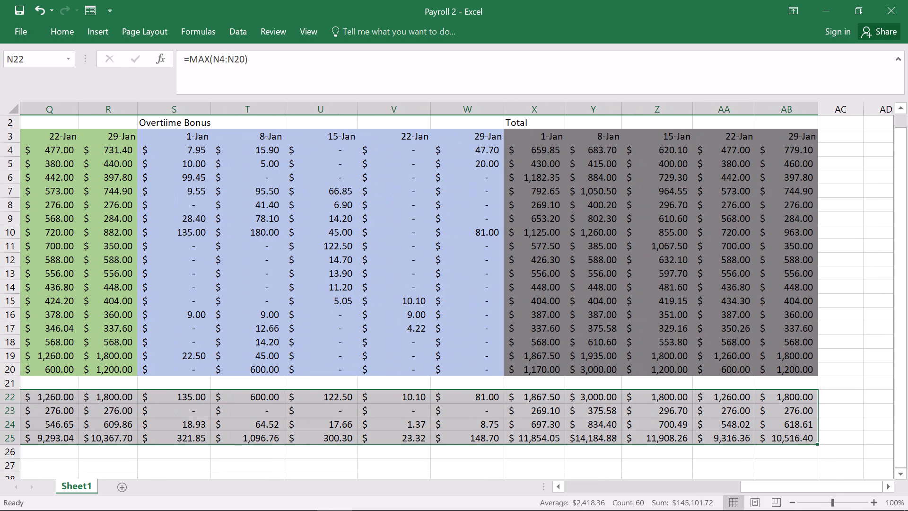
scroll(795, 168, up, 6)
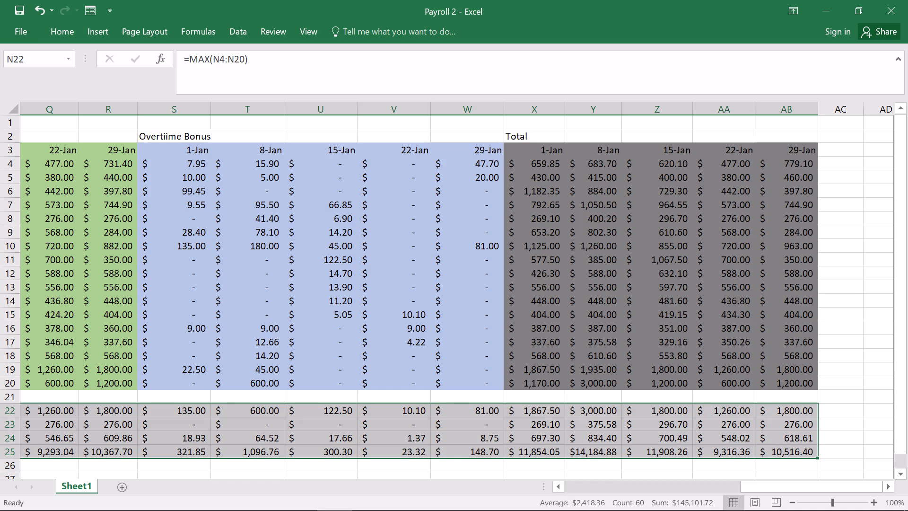
scroll(860, 133, left, 2)
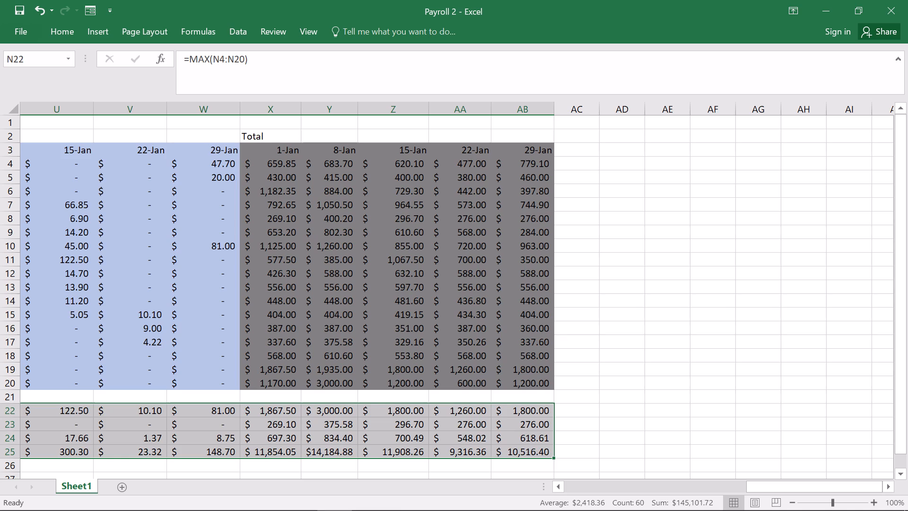
Enter the heading JanuPay in cell AD2, beside the Total section.
click(632, 134)
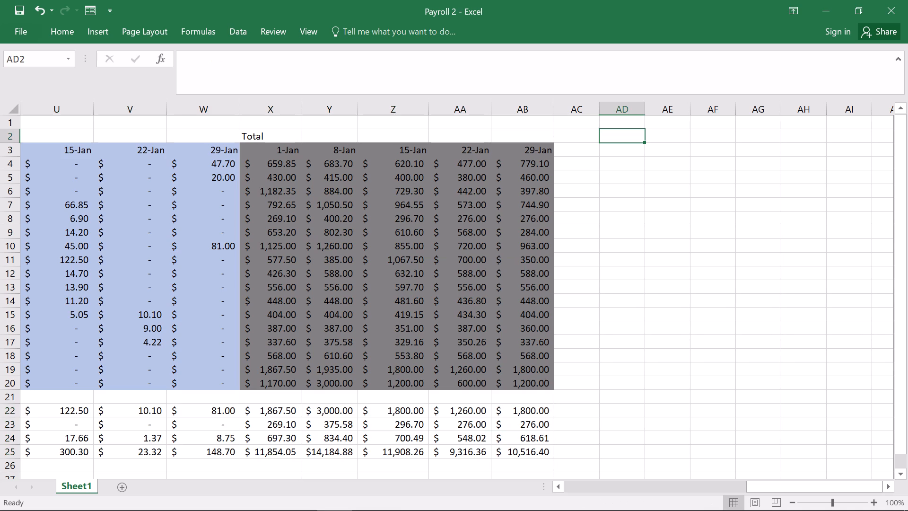
key(j)
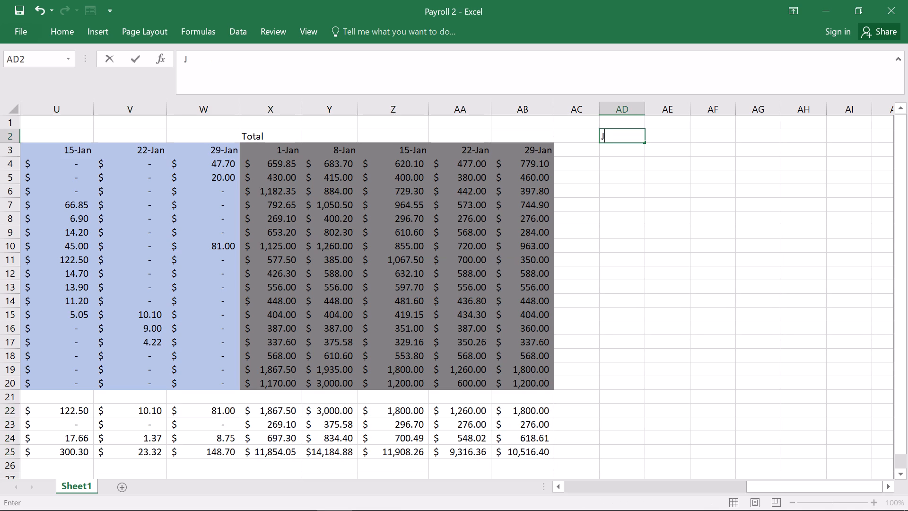
text(anua)
key(r)
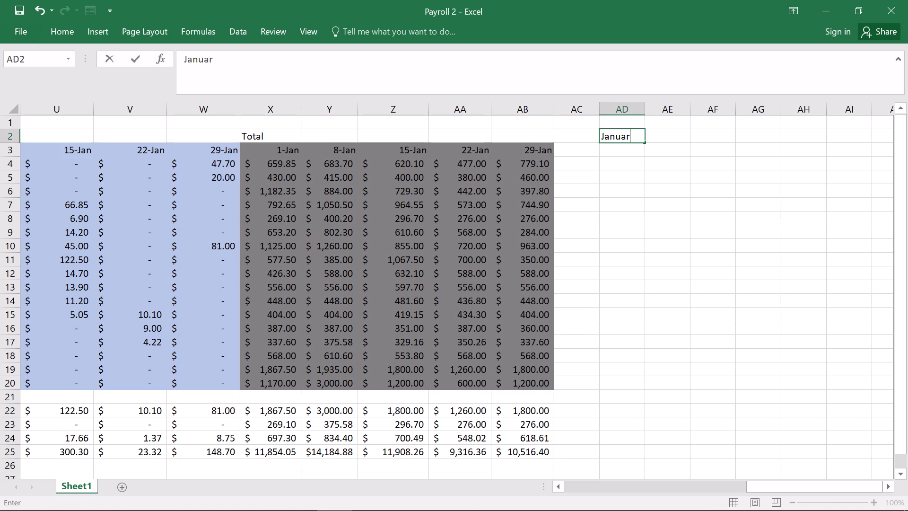
text(y)
key(space)
key(BackSpace)
key(BackSpace)
key(BackSpace)
key(BackSpace)
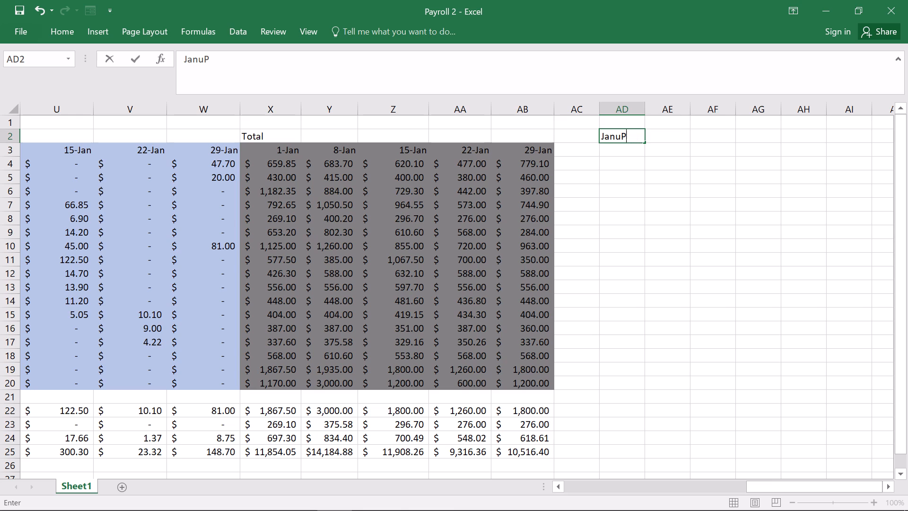
text(ay)
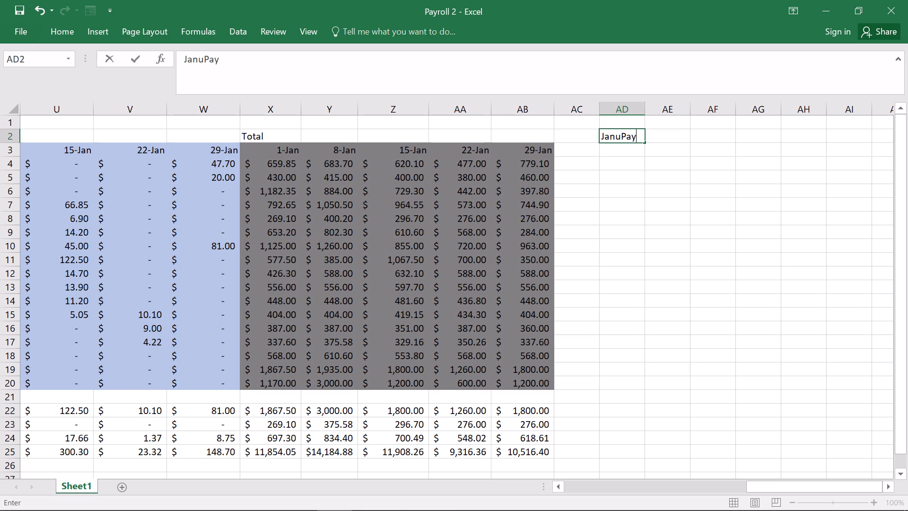
click(624, 153)
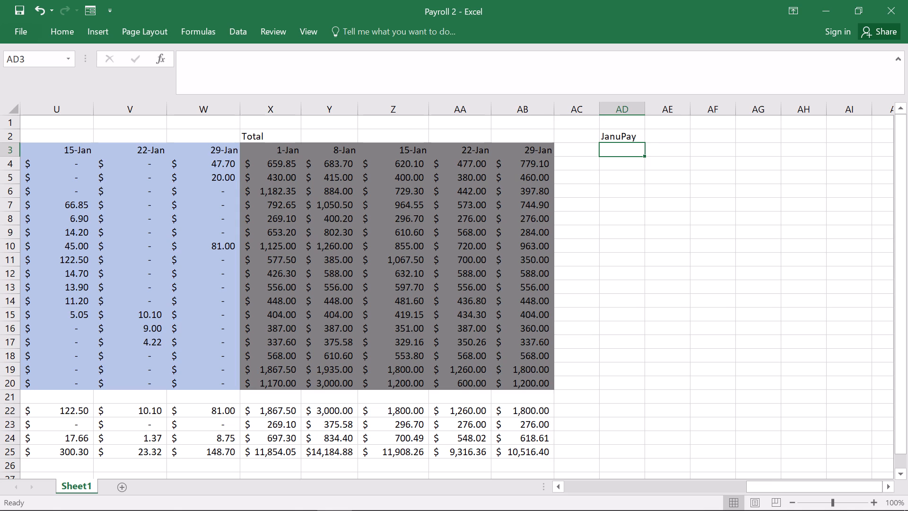
Enter the formula =SUM(X4:AB4) in AD4 to add the first employee's five weekly January totals.
click(625, 165)
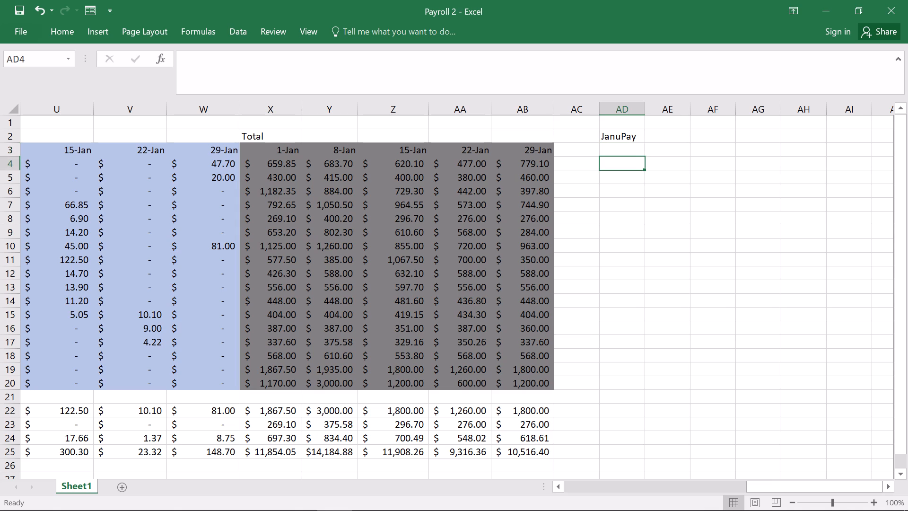
key(equal)
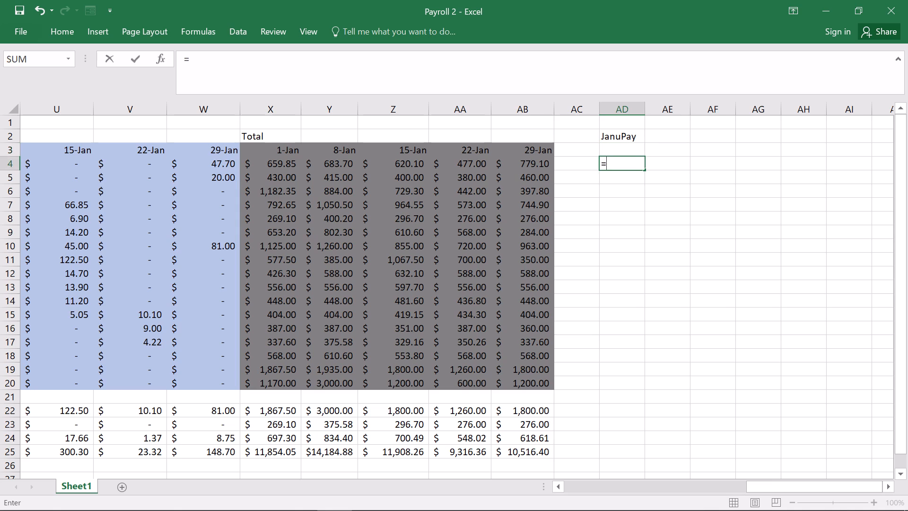
text(sum)
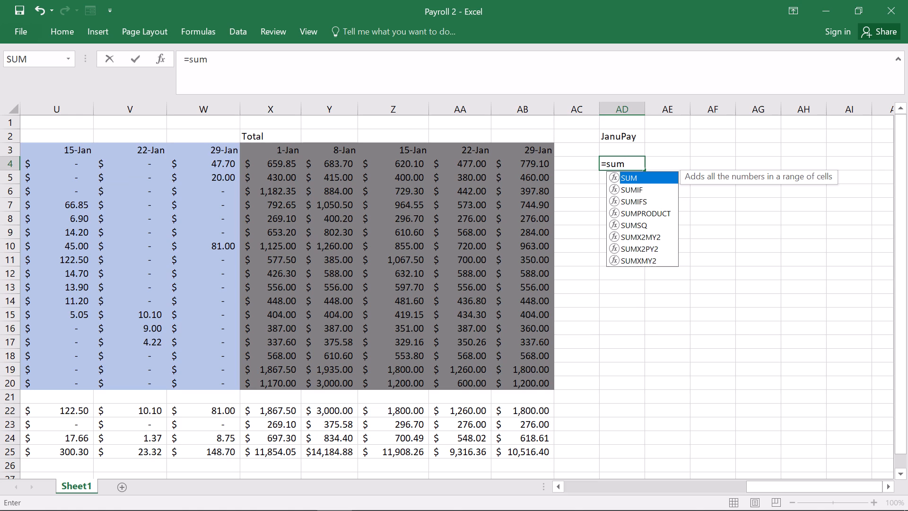
text(*()
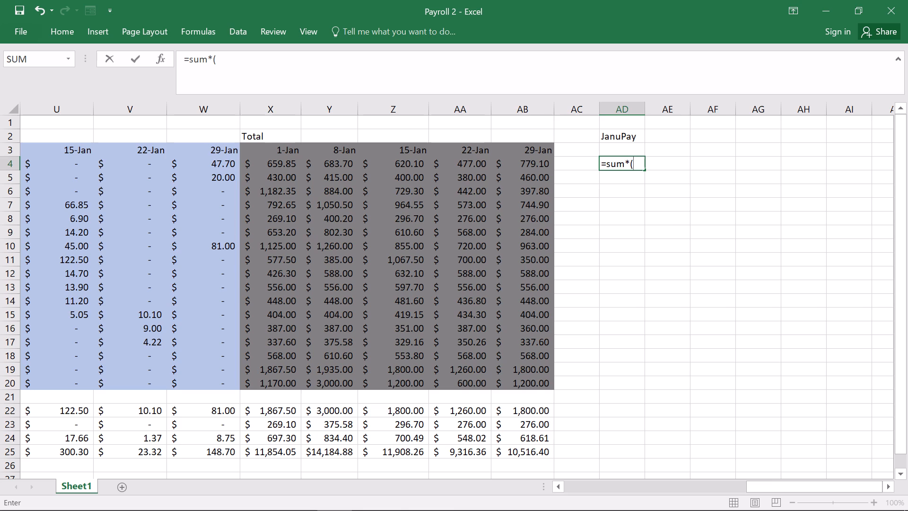
key(BackSpace)
key(BackSpace)
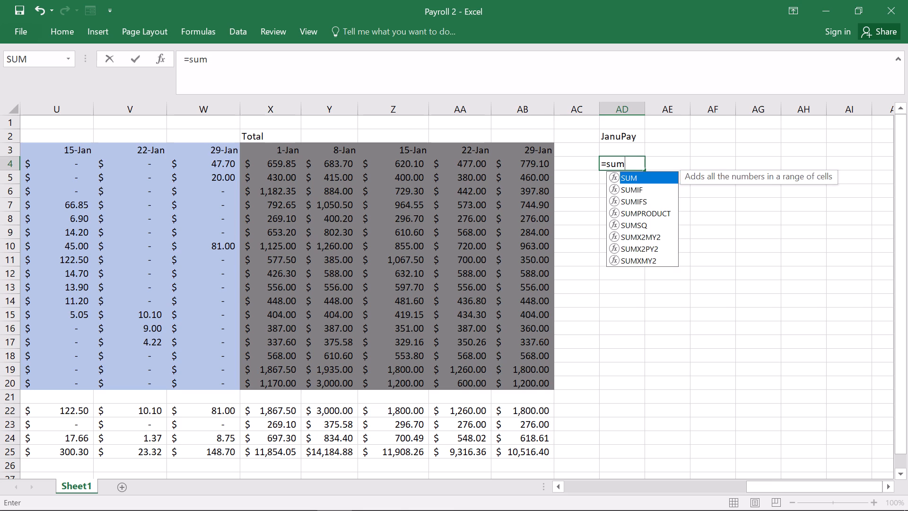
key(shift+parenleft)
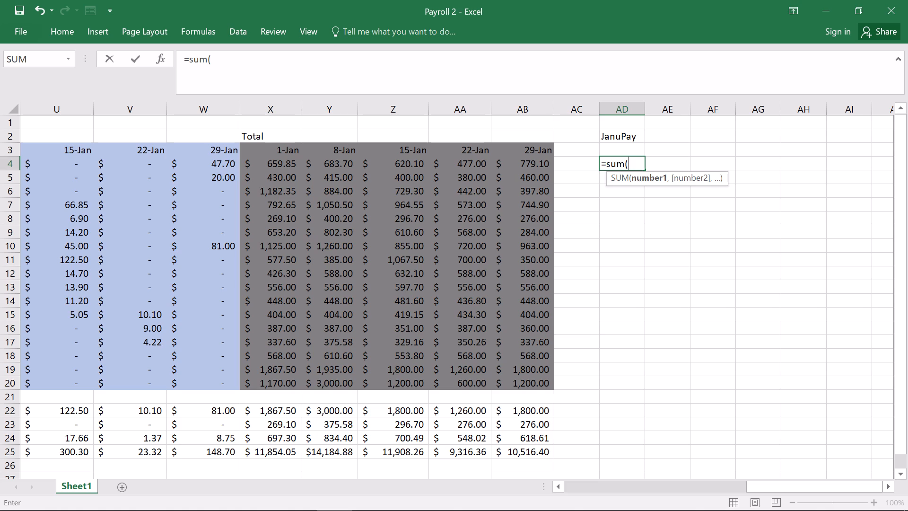
click(259, 164)
drag(282, 164, 284, 164)
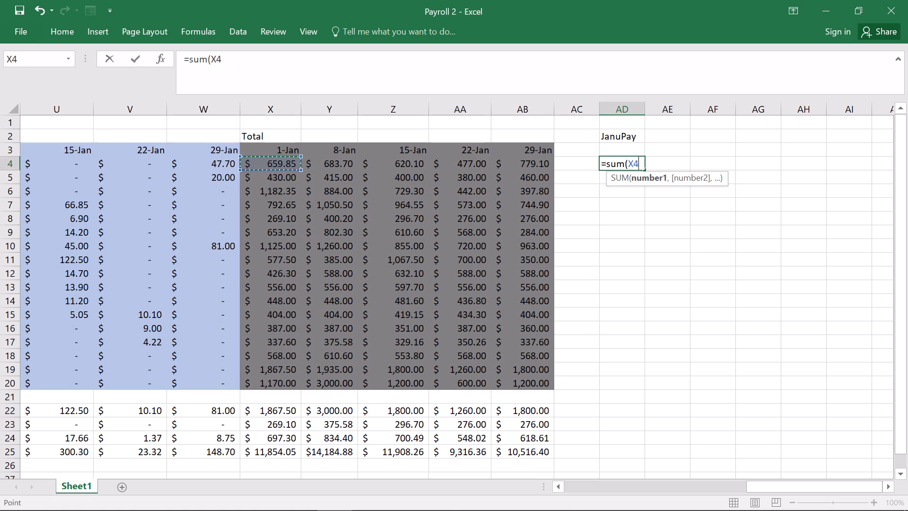
drag(284, 164, 469, 158)
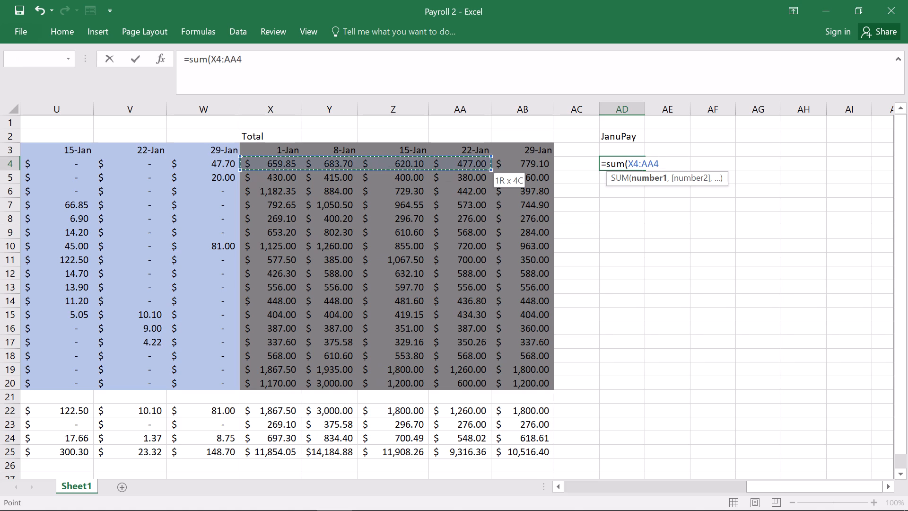
drag(469, 158, 512, 159)
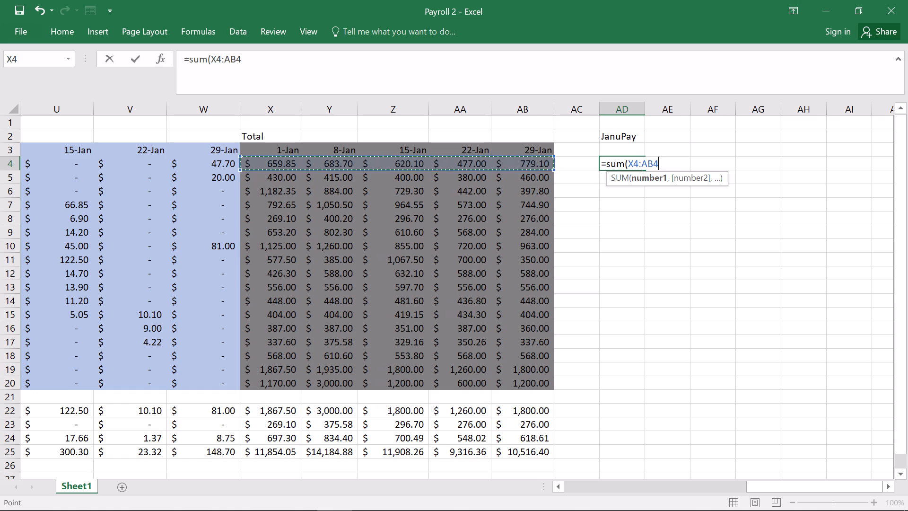
key(shift+parenright)
key(Return)
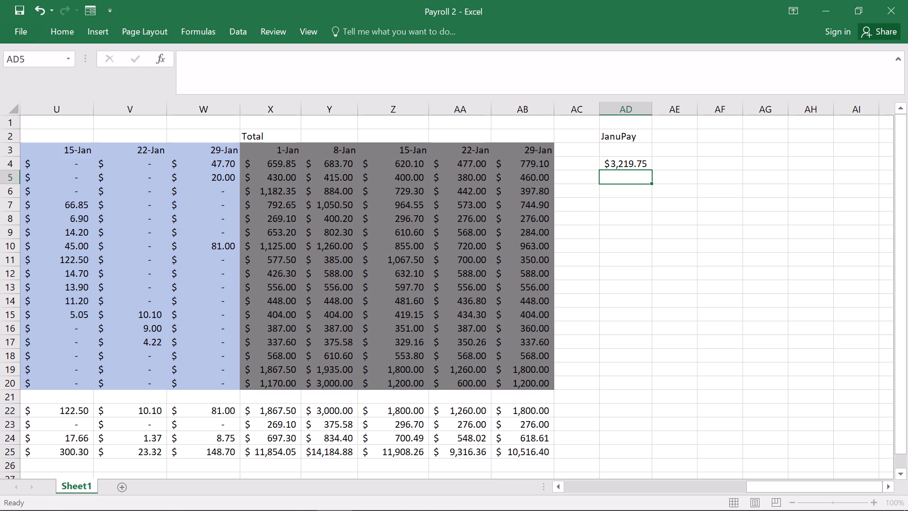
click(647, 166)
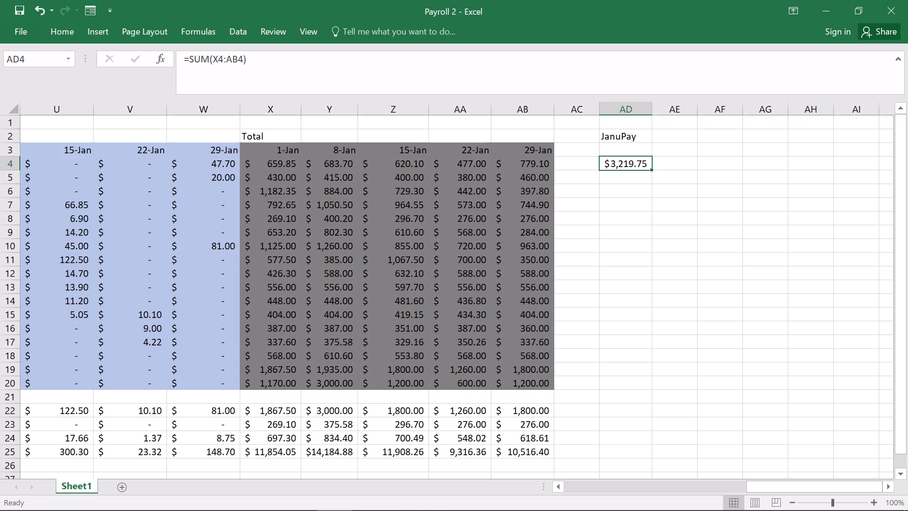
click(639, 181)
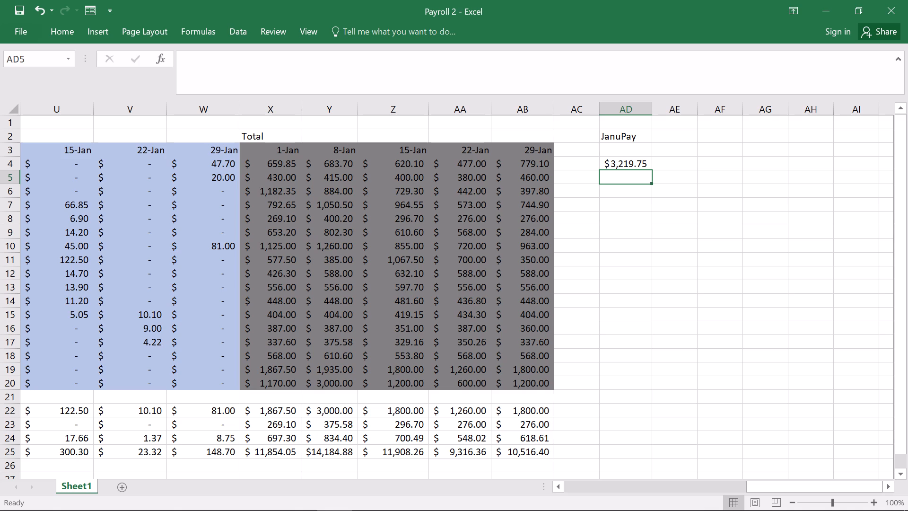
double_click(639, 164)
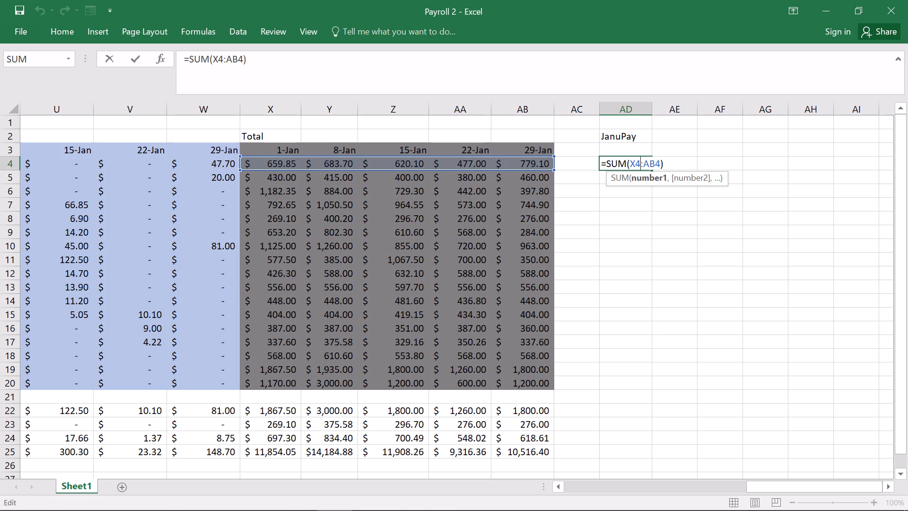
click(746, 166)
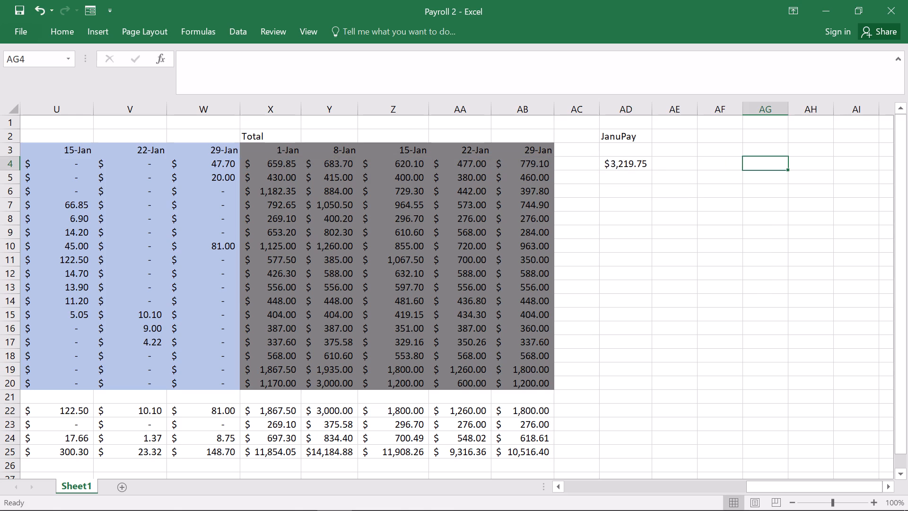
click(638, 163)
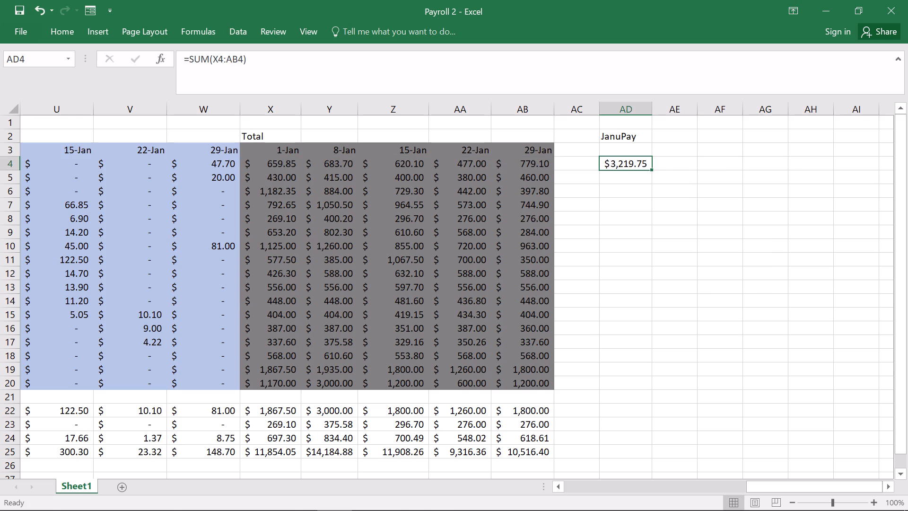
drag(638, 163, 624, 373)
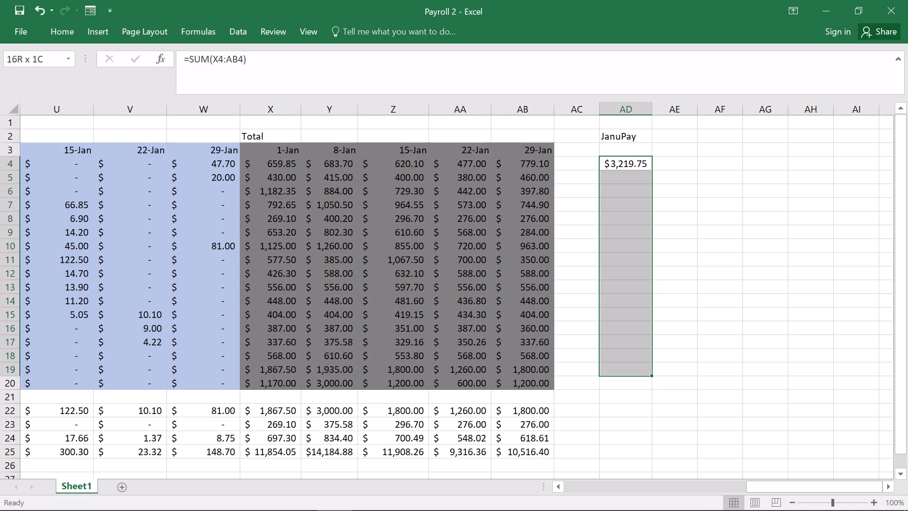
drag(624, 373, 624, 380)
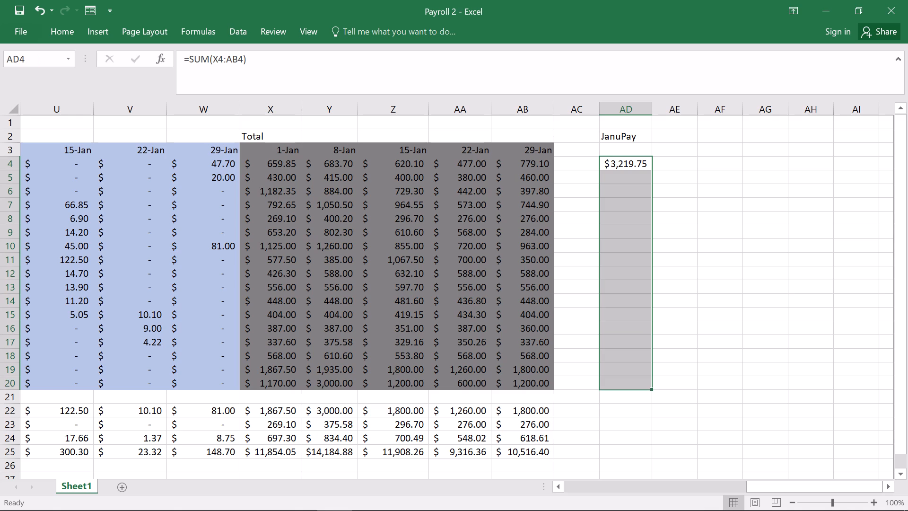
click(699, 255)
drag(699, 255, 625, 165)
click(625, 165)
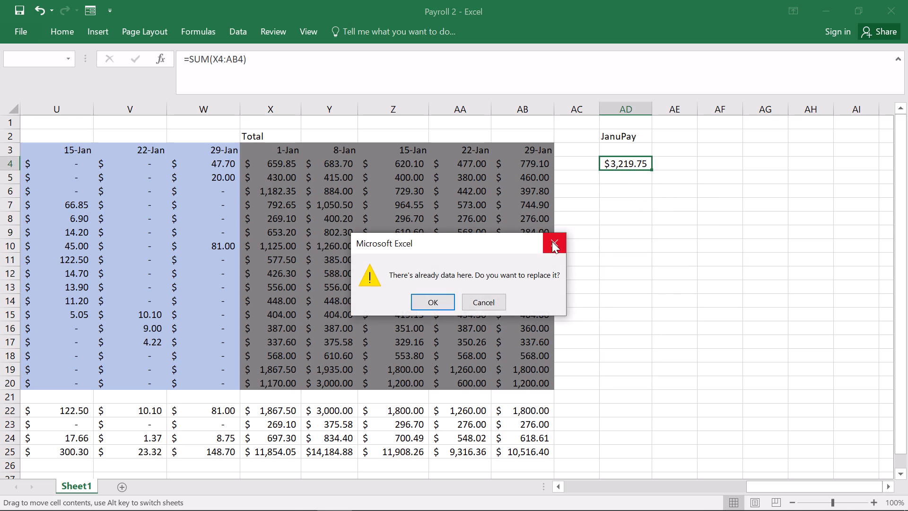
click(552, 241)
Fill the SUM formula from AD4 down to AD20 so every employee row has a January pay total.
click(620, 168)
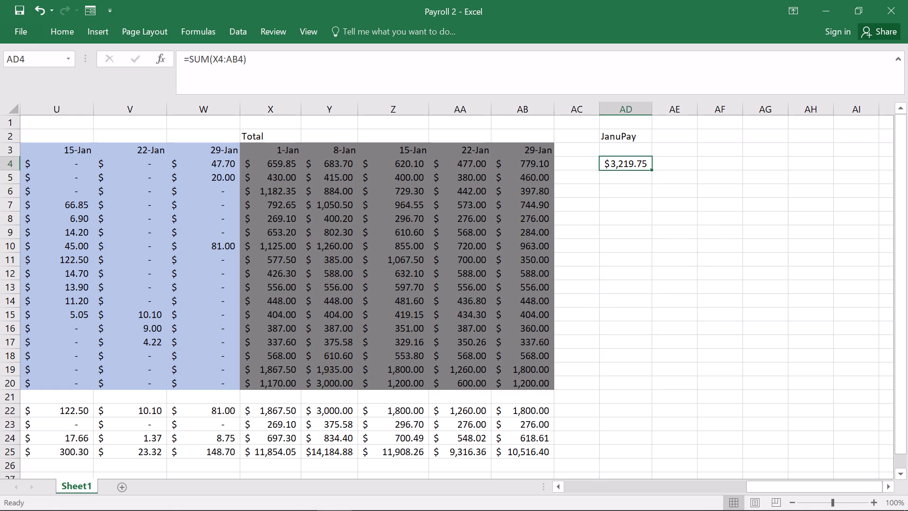
drag(651, 172, 642, 232)
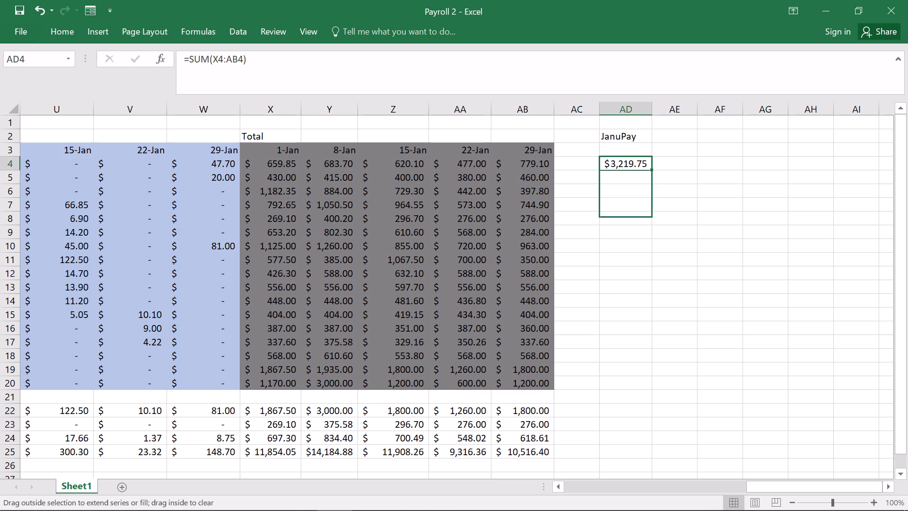
drag(642, 232, 643, 379)
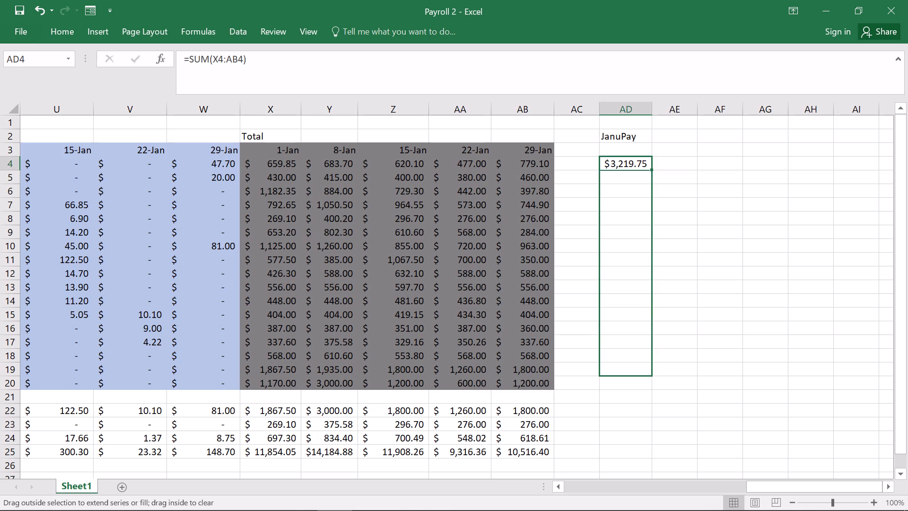
drag(643, 379, 644, 383)
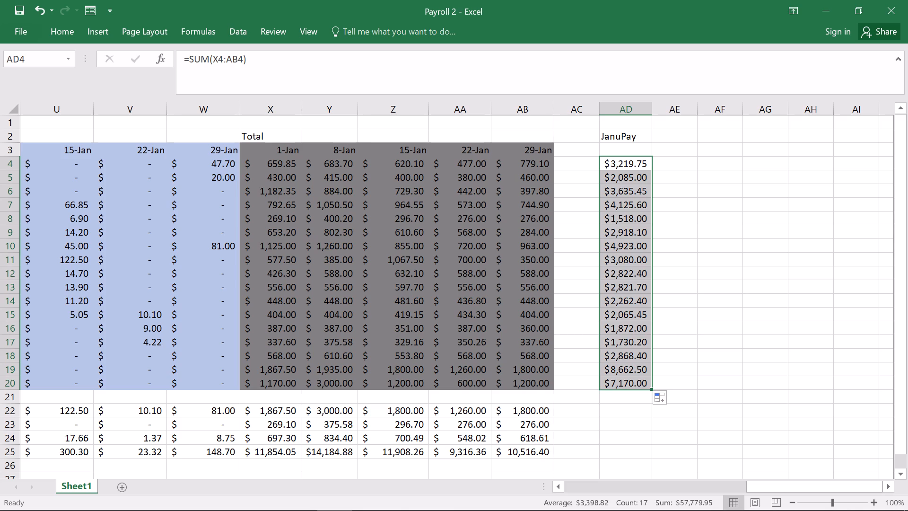
click(711, 393)
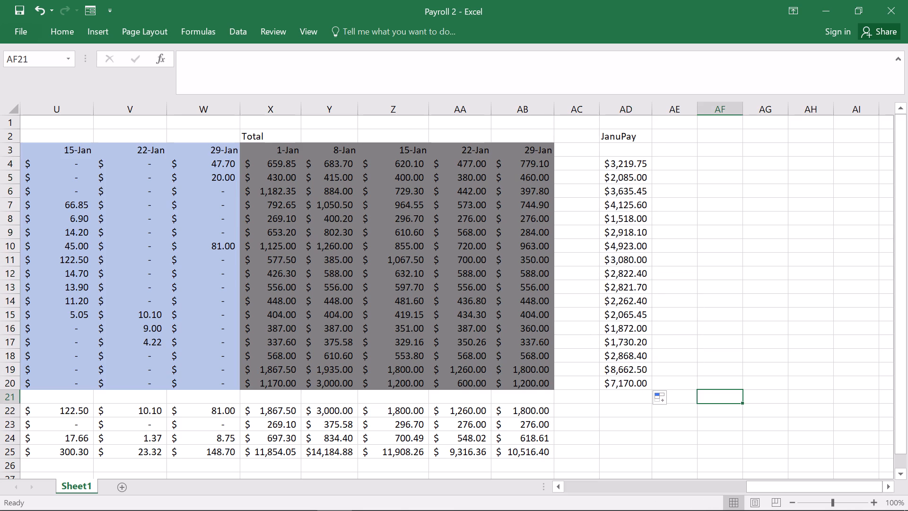
click(767, 346)
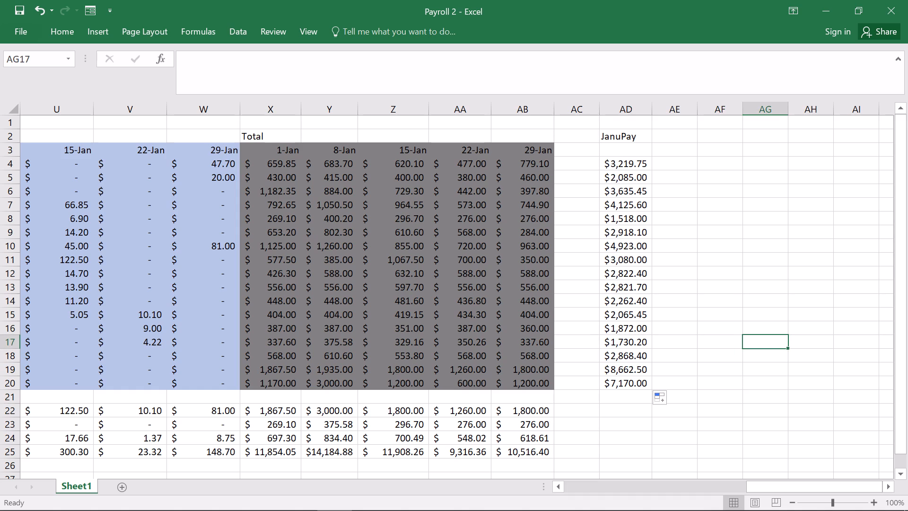
Review the payroll sheet from the hours worked columns across to the JanuPay column and the summary rows.
scroll(690, 336, right, 5)
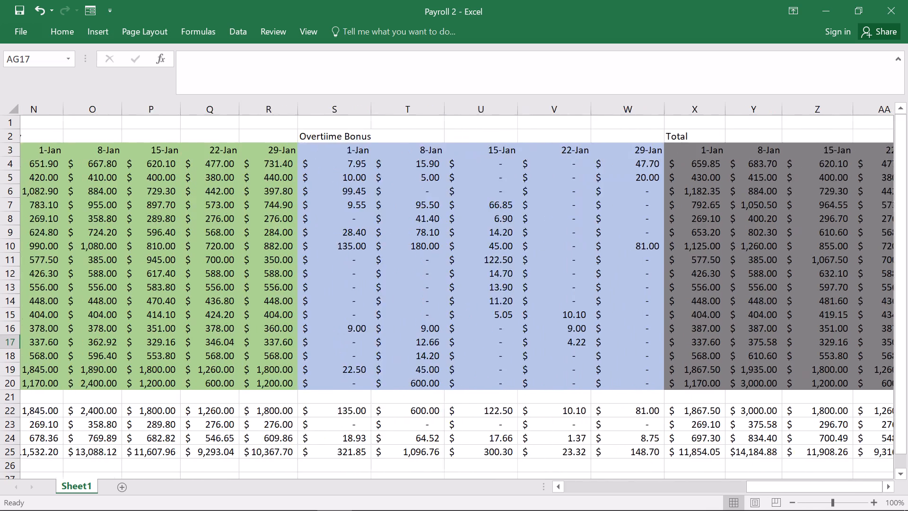
scroll(690, 336, right, 10)
scroll(690, 336, left, 2)
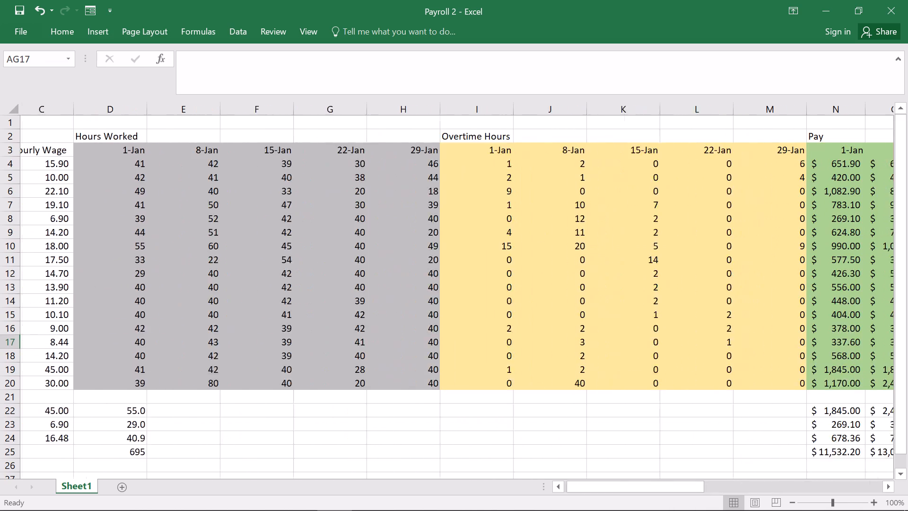
scroll(690, 336, left, 6)
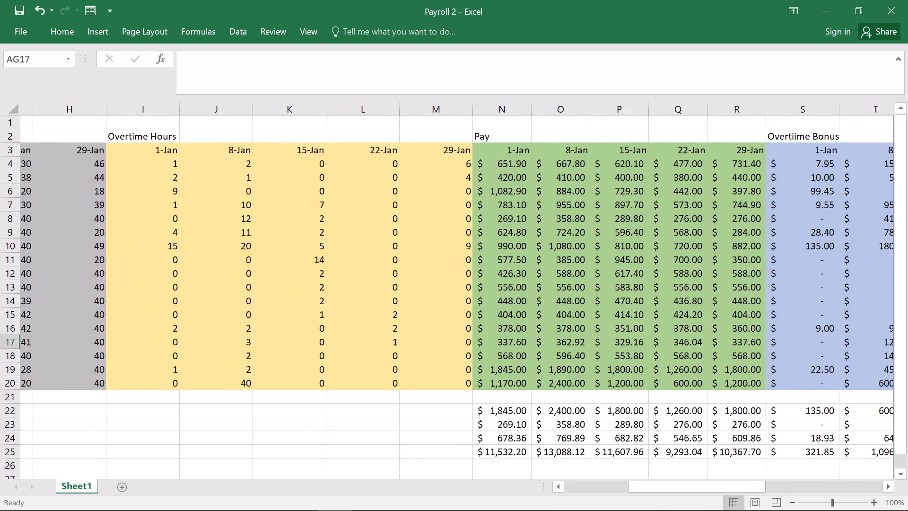
scroll(690, 336, left, 9)
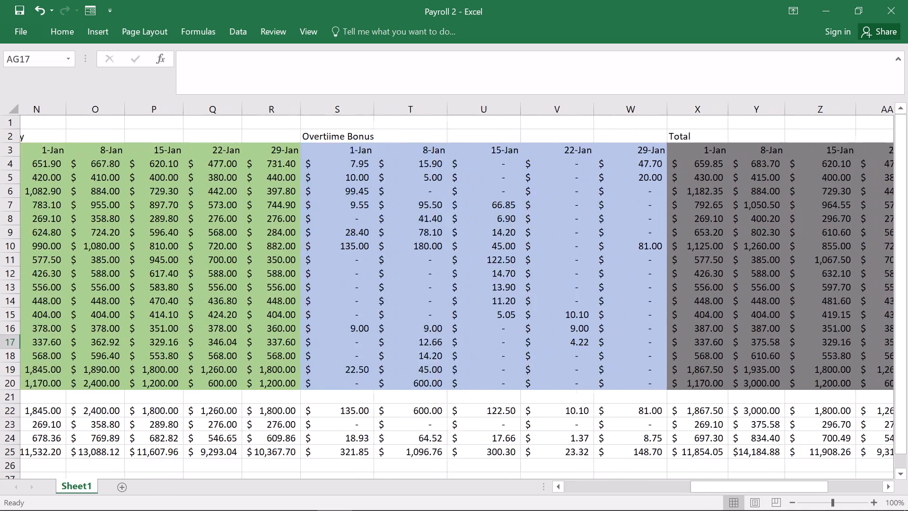
scroll(690, 336, left, 7)
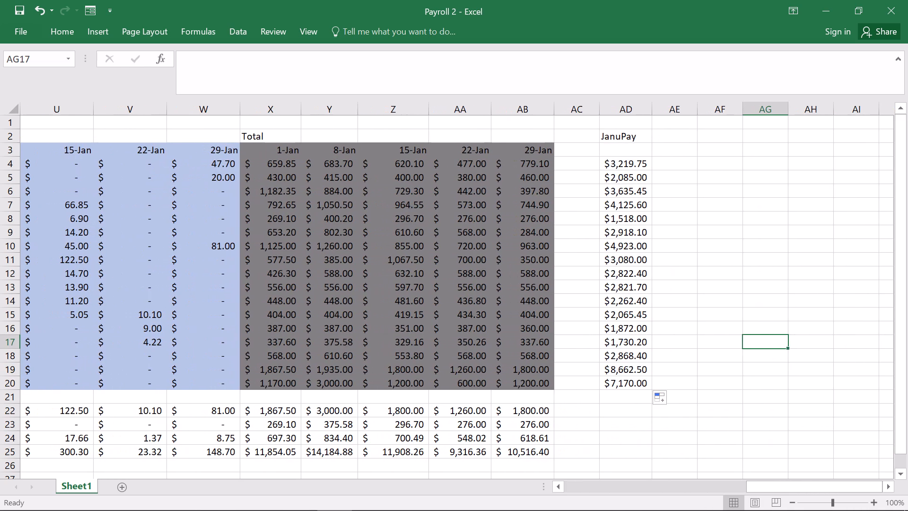
scroll(690, 336, down, 2)
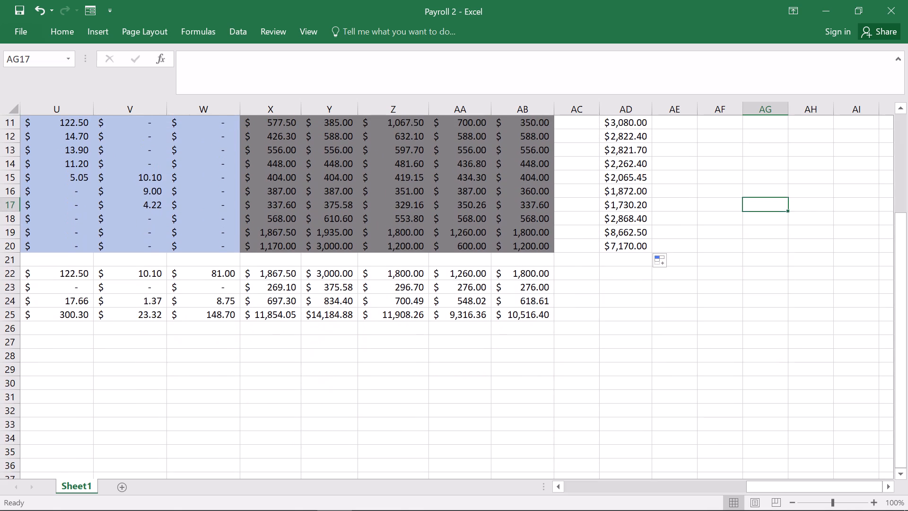
scroll(690, 336, up, 2)
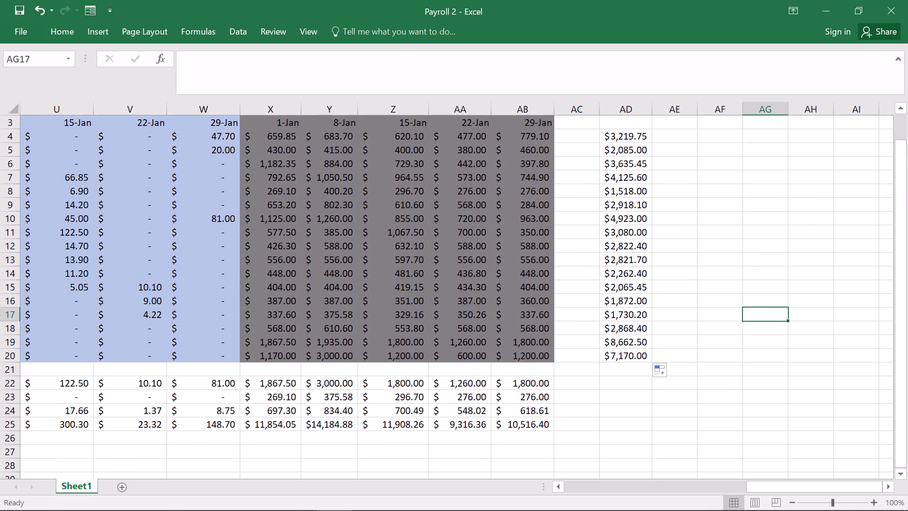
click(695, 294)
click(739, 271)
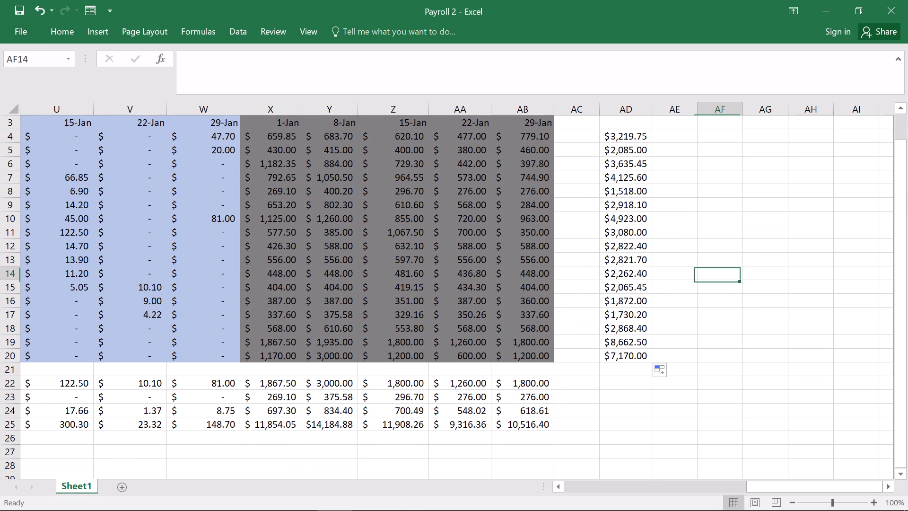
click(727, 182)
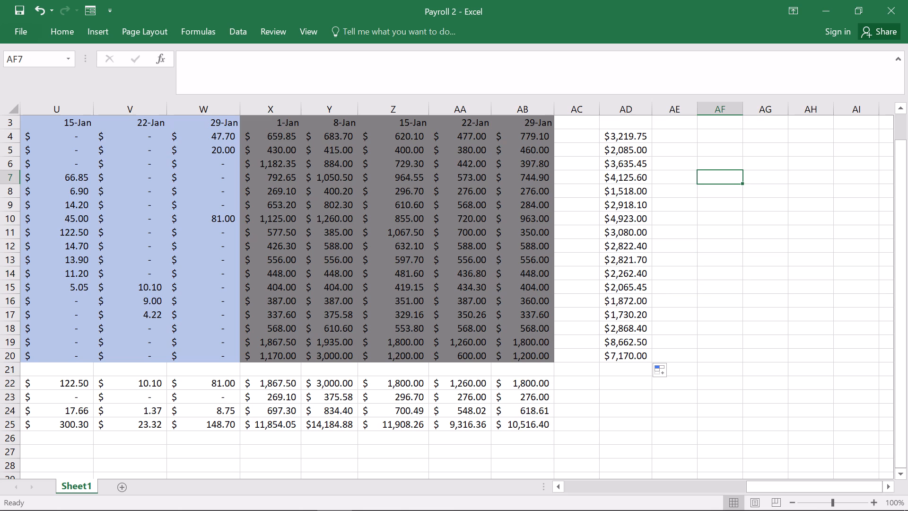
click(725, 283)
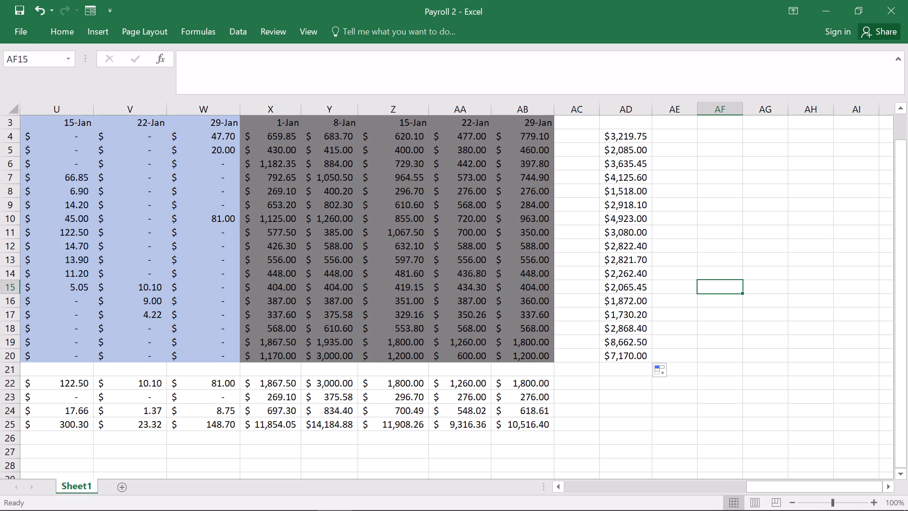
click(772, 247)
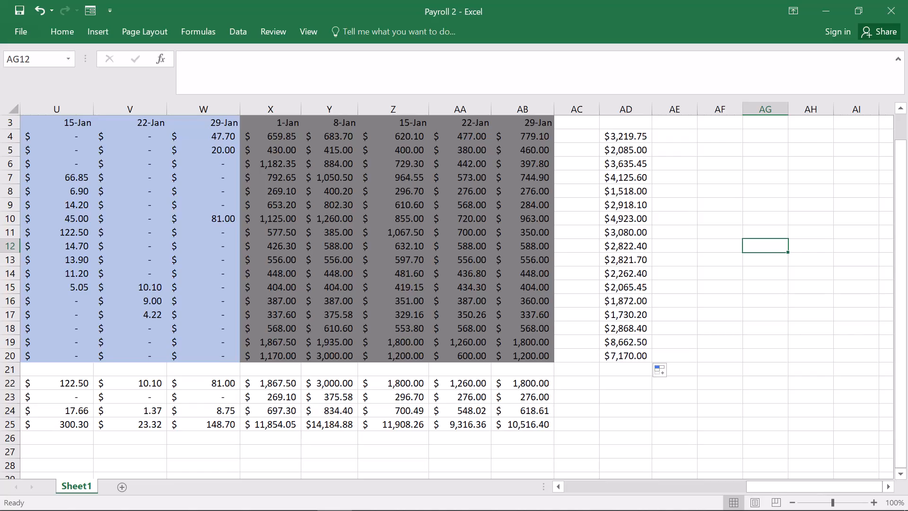
Copy the summary formulas in AB22:AB25 into AD22:AD25 beneath the JanuPay column.
click(537, 380)
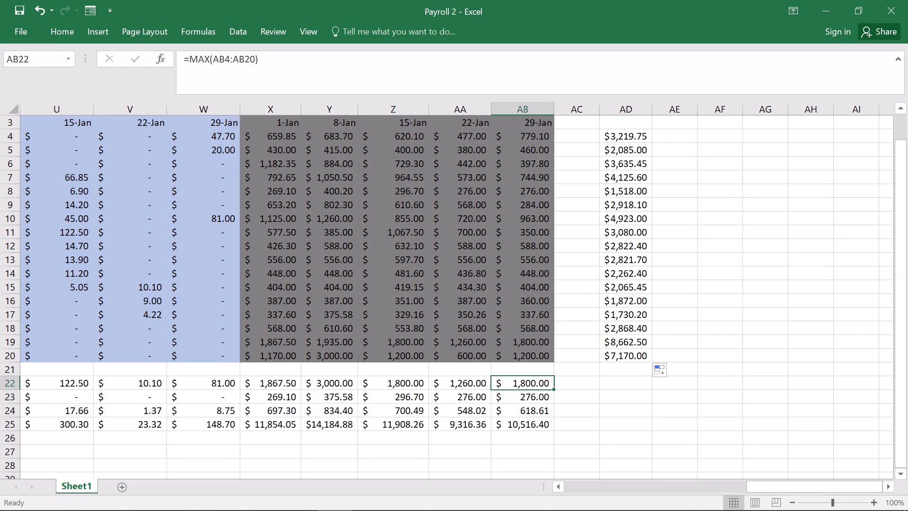
drag(537, 380, 531, 420)
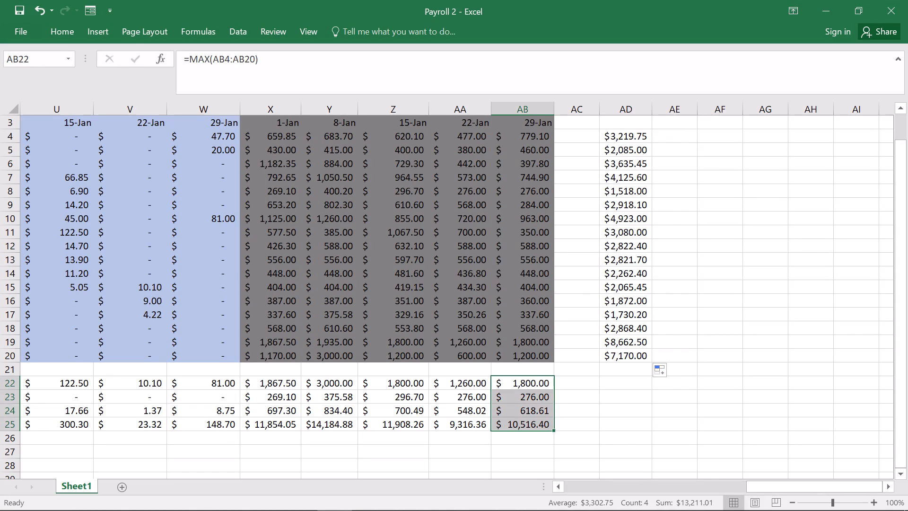
right_click(531, 420)
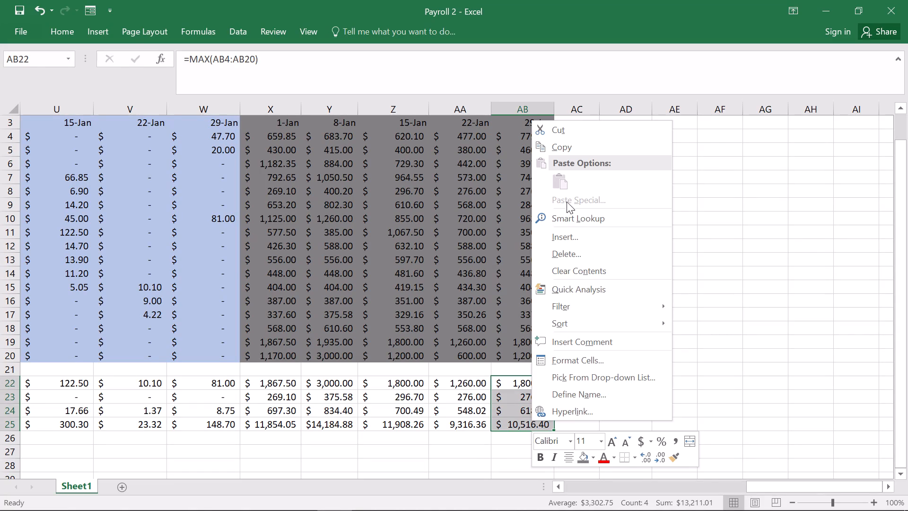
click(559, 150)
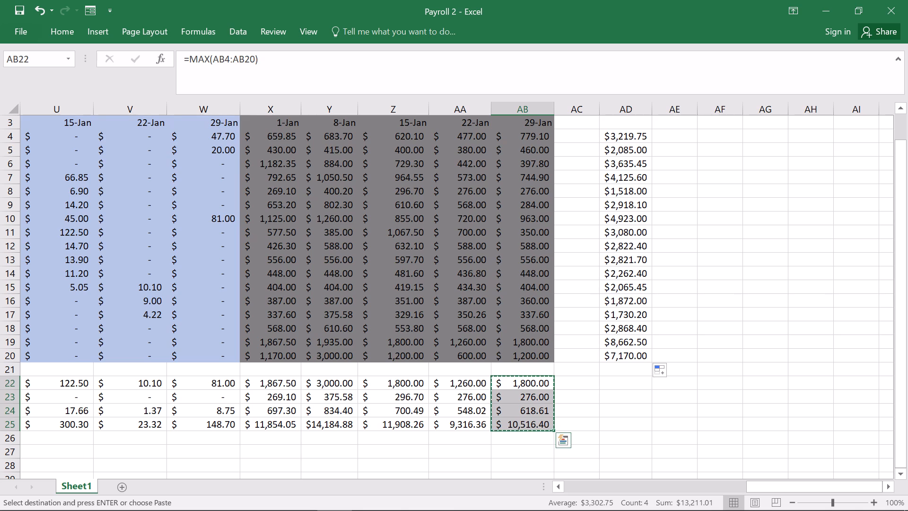
drag(613, 380, 614, 428)
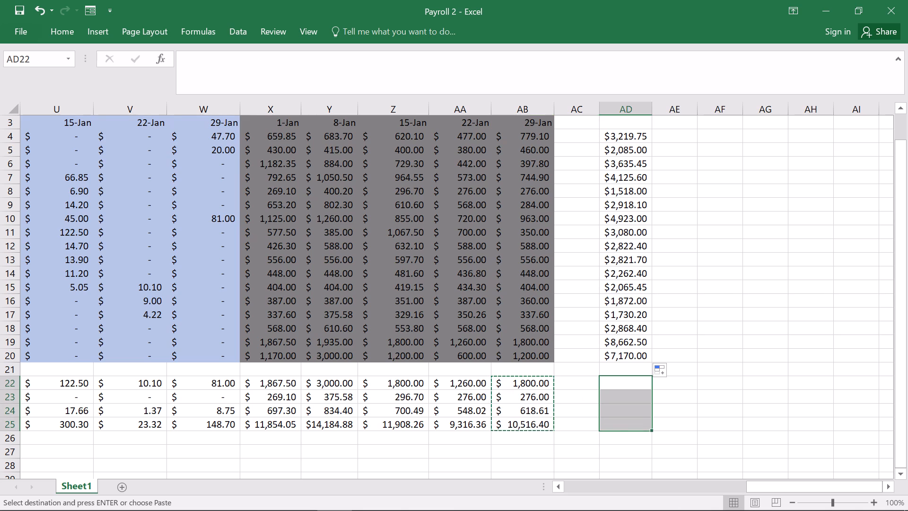
right_click(614, 419)
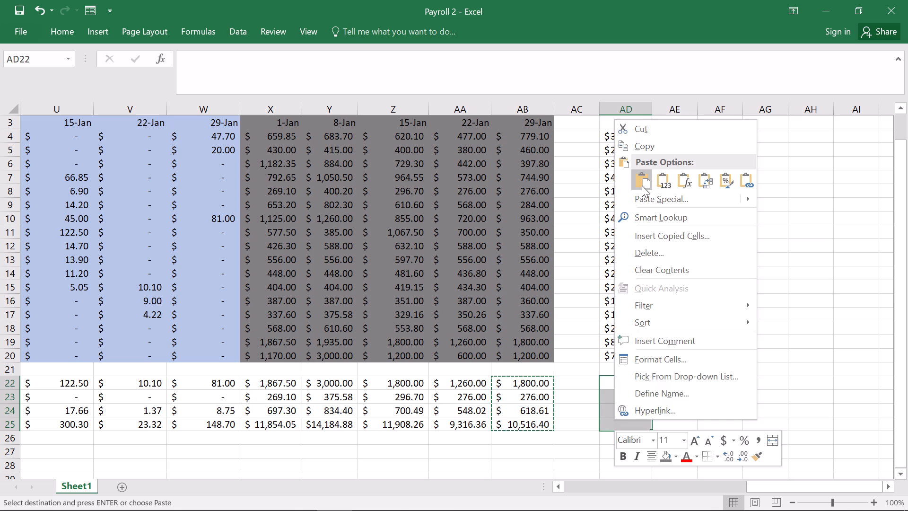
click(642, 185)
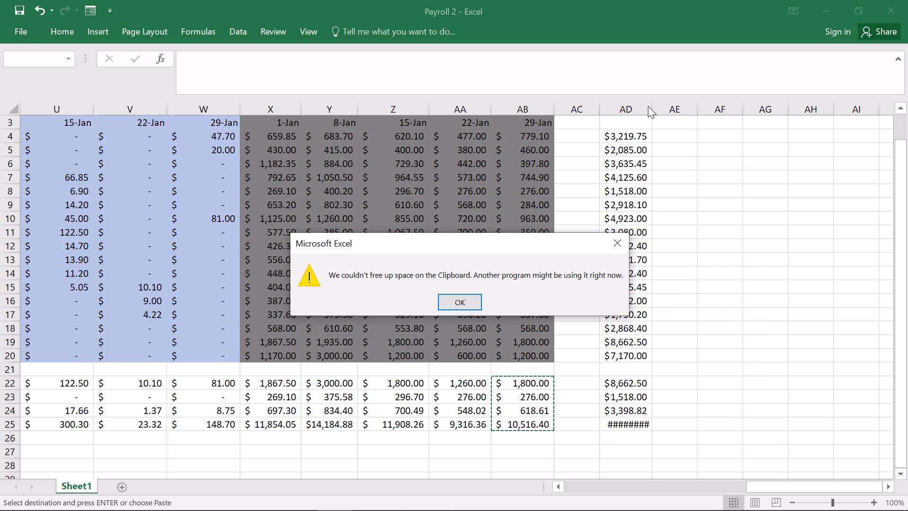
click(468, 300)
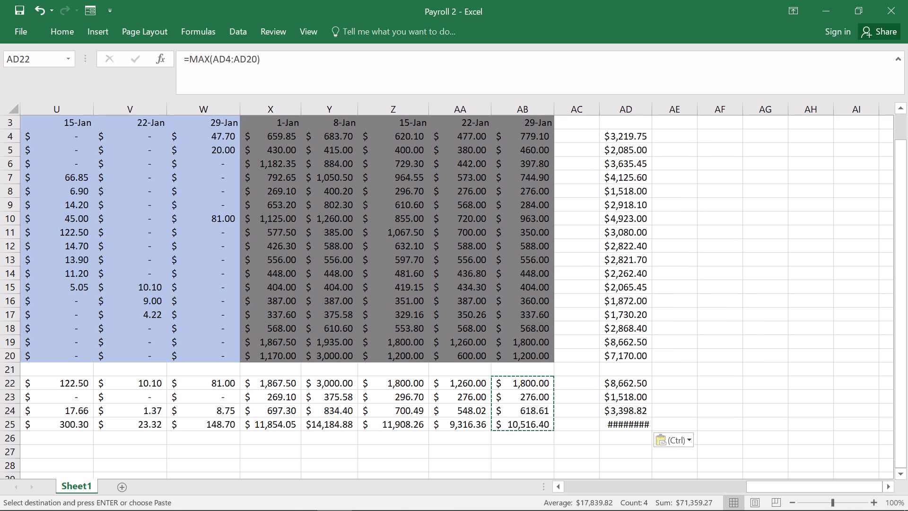
Widen column AD slightly so the JanuPay total in row 25 fits.
drag(654, 115, 662, 113)
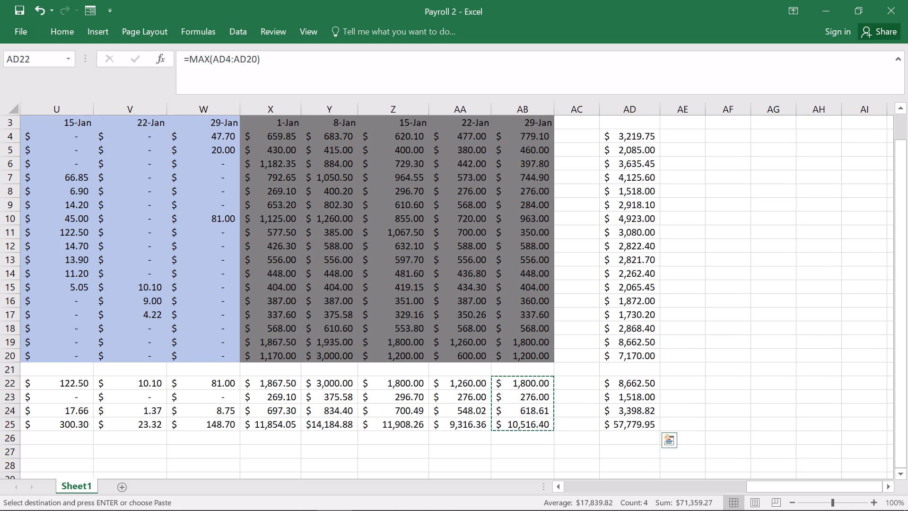
Inspect the MAX formula in AD22 and the summary cells below it against the row labels in column A.
triple_click(637, 388)
click(637, 388)
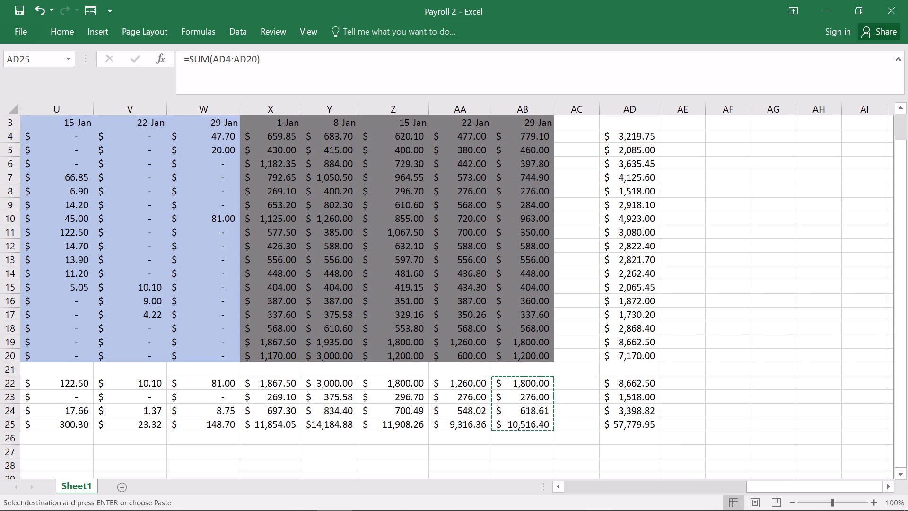
triple_click(636, 388)
drag(636, 388, 624, 383)
triple_click(624, 383)
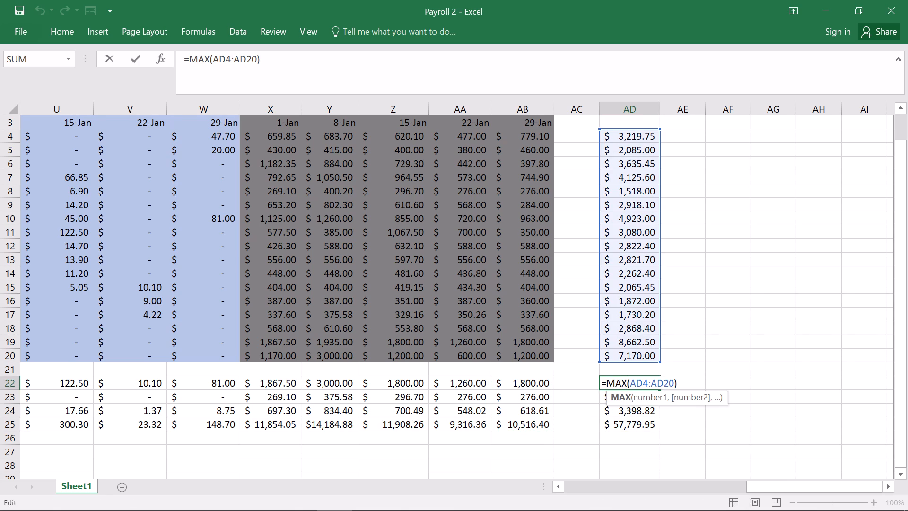
scroll(492, 373, right, 5)
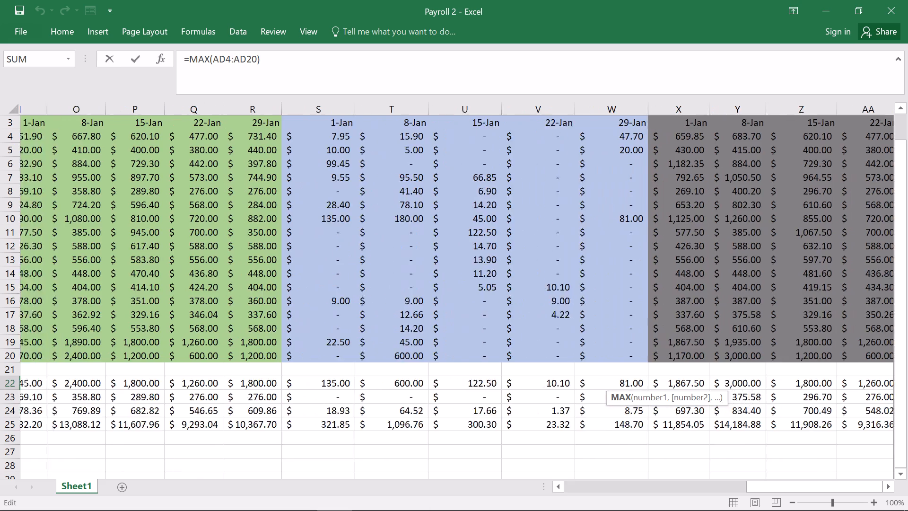
scroll(492, 373, right, 9)
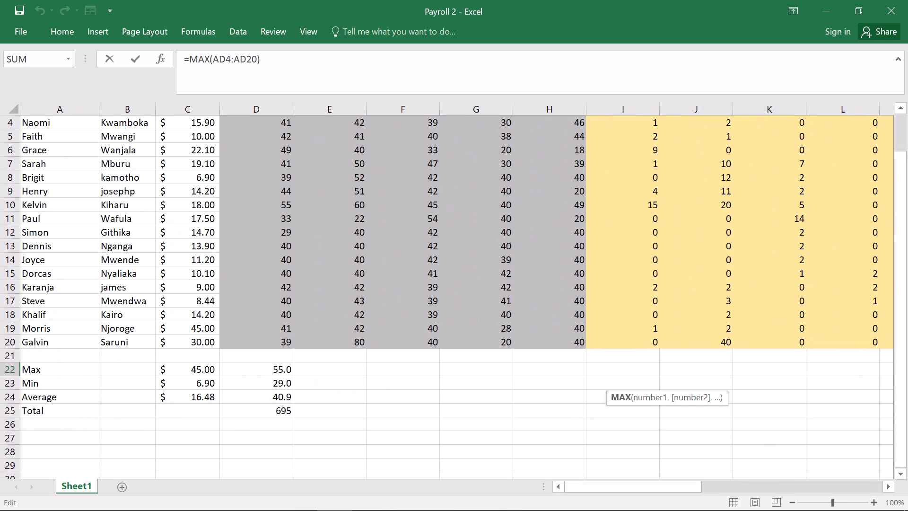
scroll(492, 373, left, 4)
scroll(492, 373, right, 1)
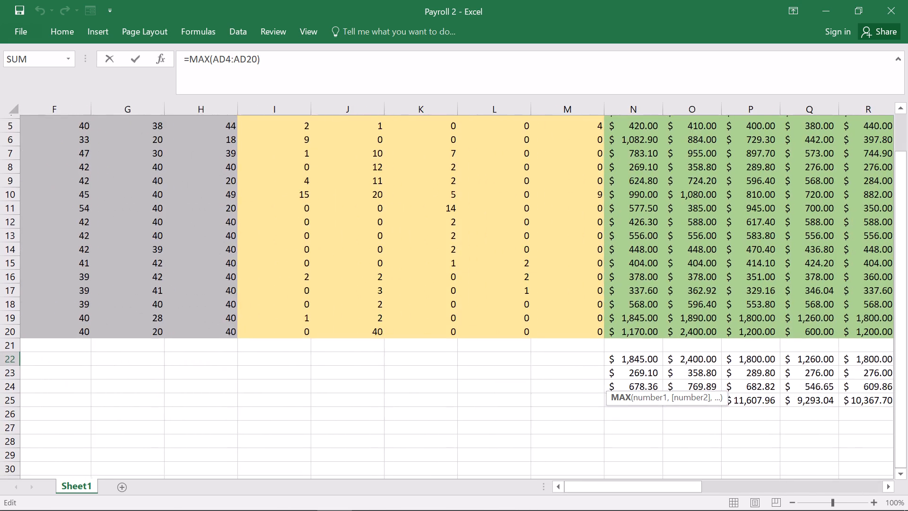
scroll(492, 373, right, 1)
scroll(492, 373, left, 13)
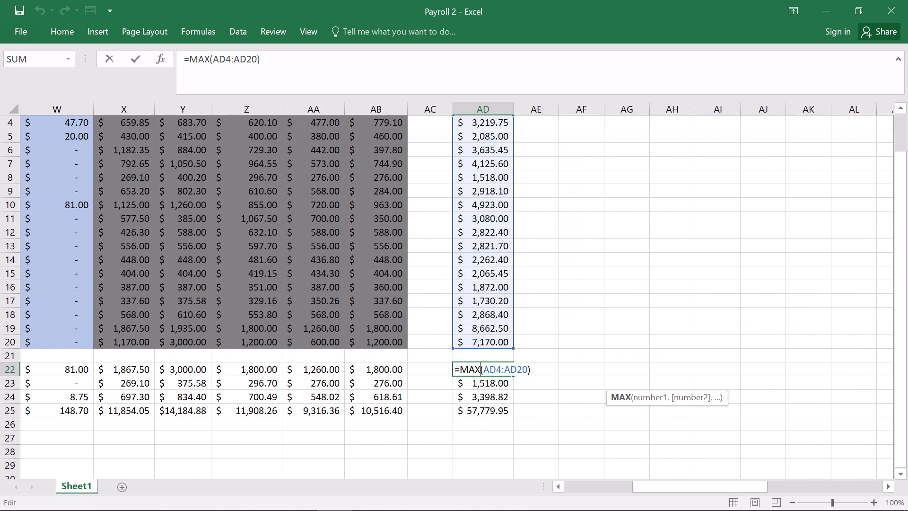
scroll(492, 373, left, 3)
click(746, 368)
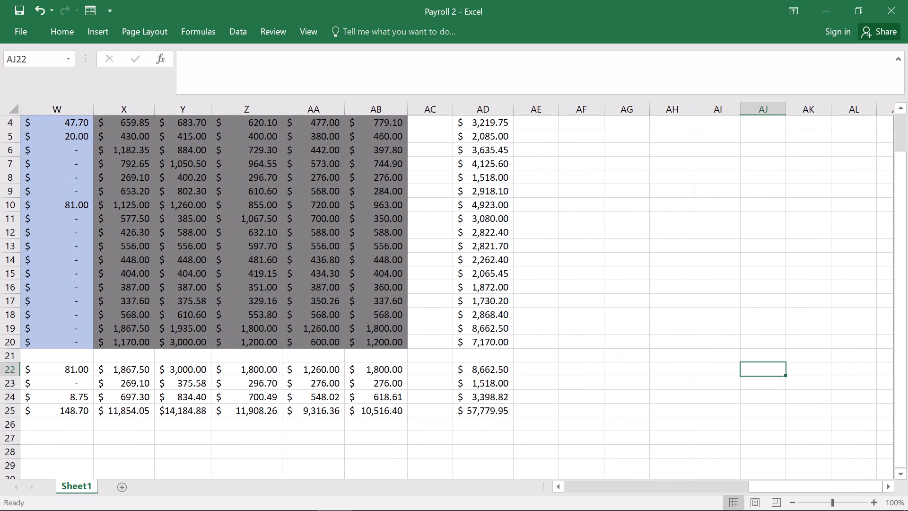
Review the completed payroll sheet across all sections, from the employee names and hours to the JanuPay column.
scroll(746, 368, up, 4)
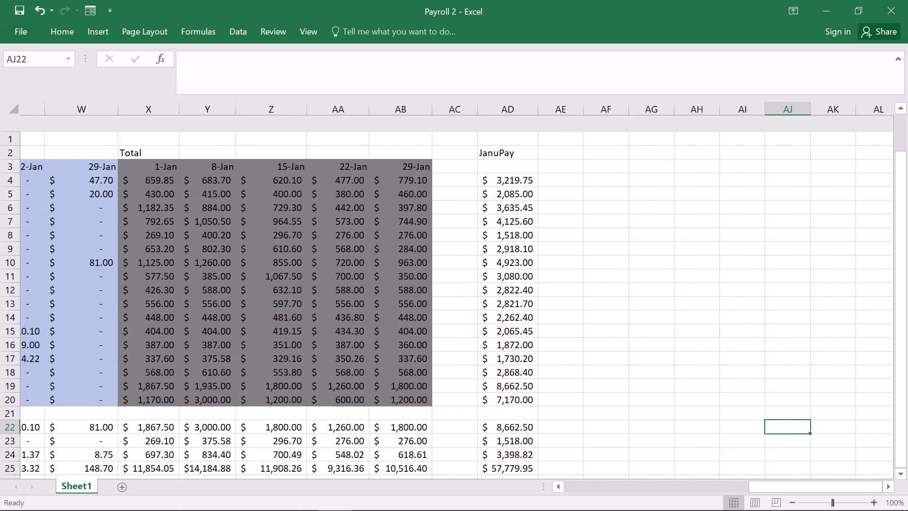
scroll(746, 368, right, 14)
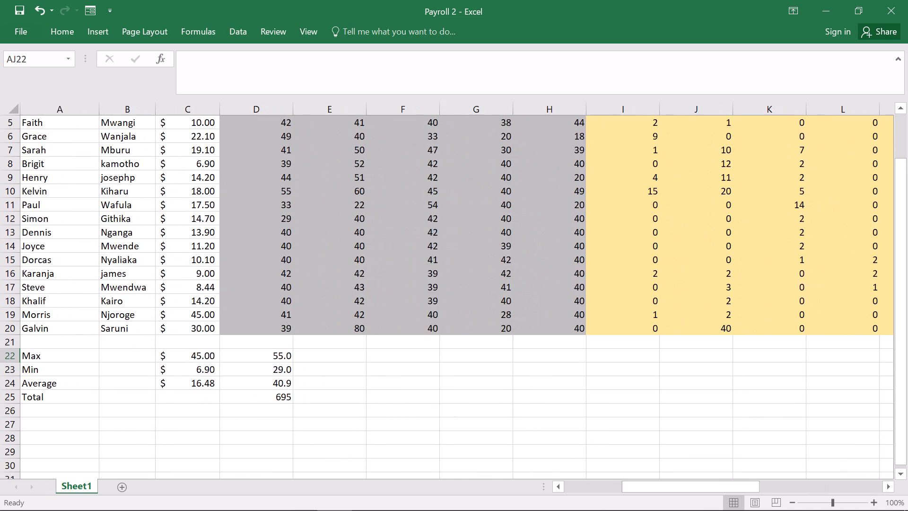
scroll(746, 368, left, 2)
scroll(746, 368, up, 3)
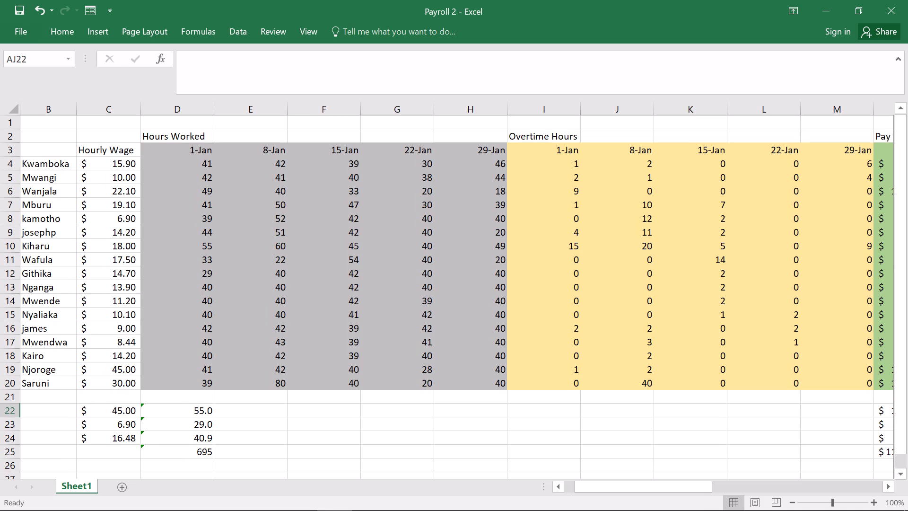
scroll(746, 368, left, 9)
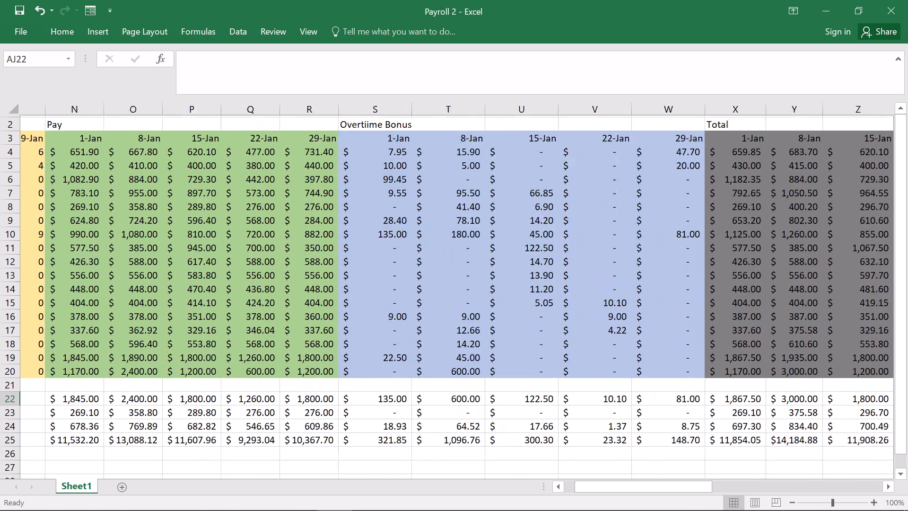
scroll(746, 368, left, 3)
scroll(746, 368, right, 3)
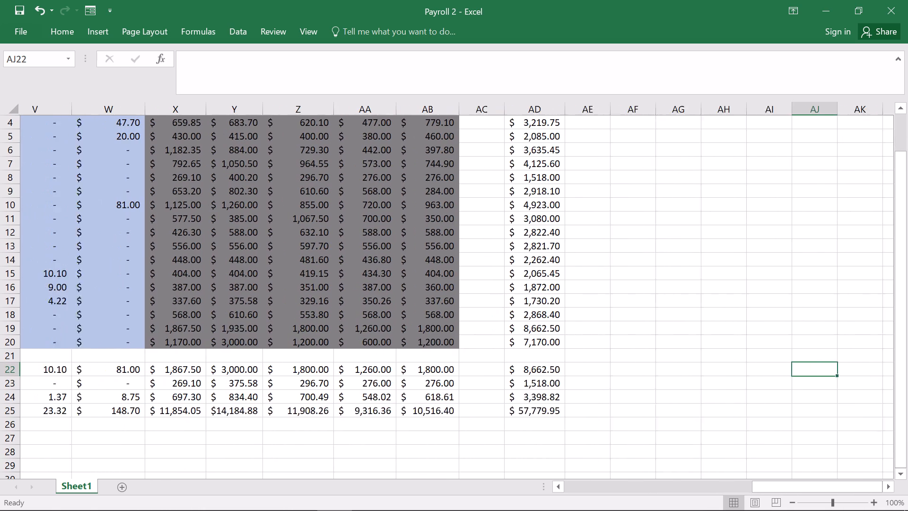
scroll(746, 368, right, 5)
scroll(746, 368, up, 2)
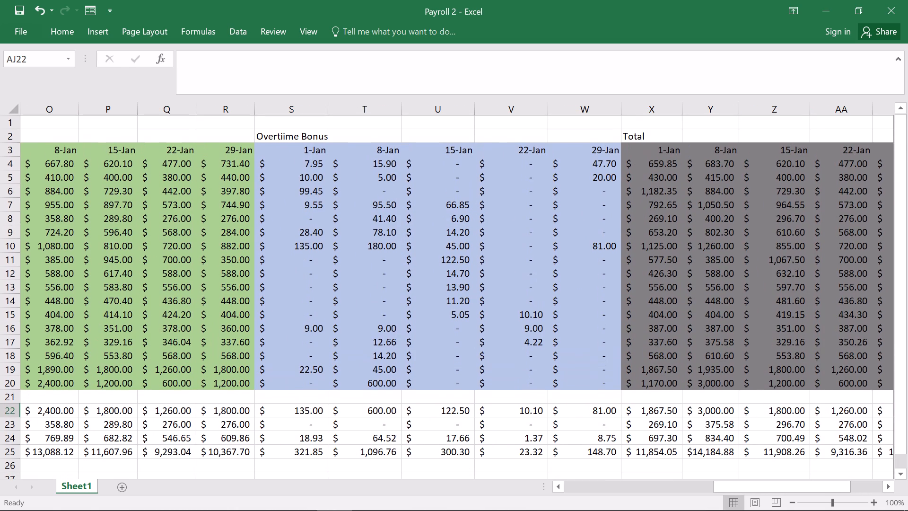
scroll(746, 368, right, 7)
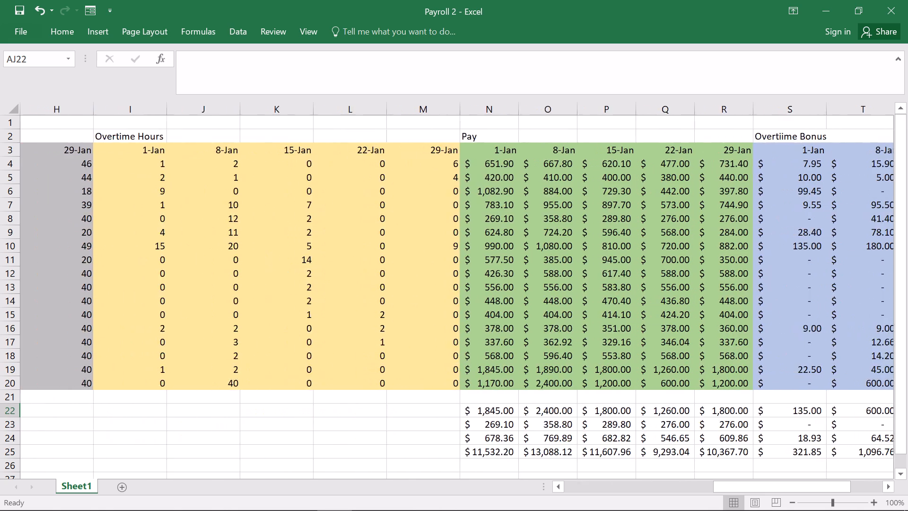
scroll(746, 368, right, 8)
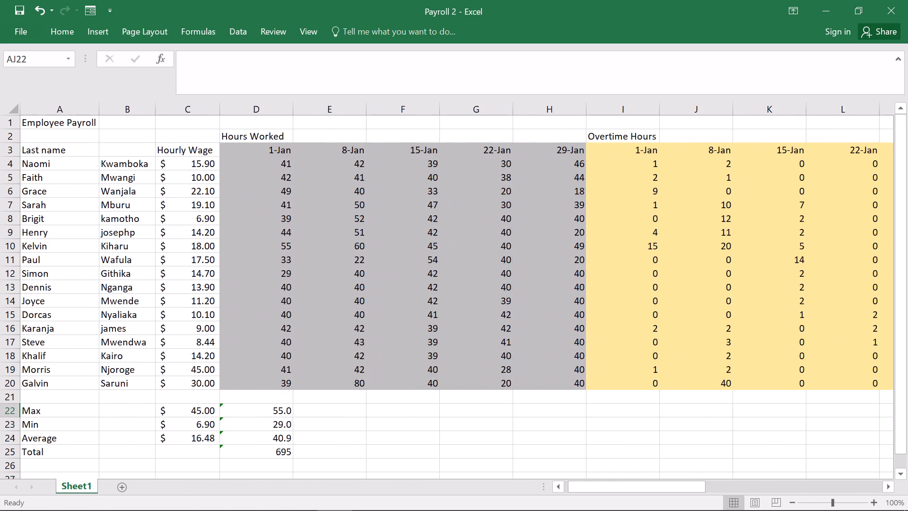
Review the payroll sheet from Hours Worked through Overtime Hours, Pay, Overtime Bonus and Total to the JanuPay column.
scroll(746, 368, right, 1)
scroll(746, 368, left, 2)
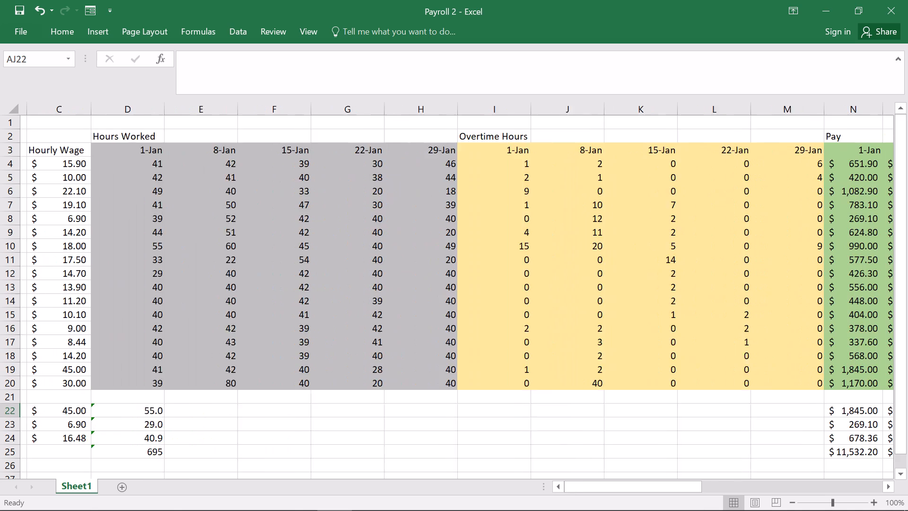
scroll(746, 368, left, 8)
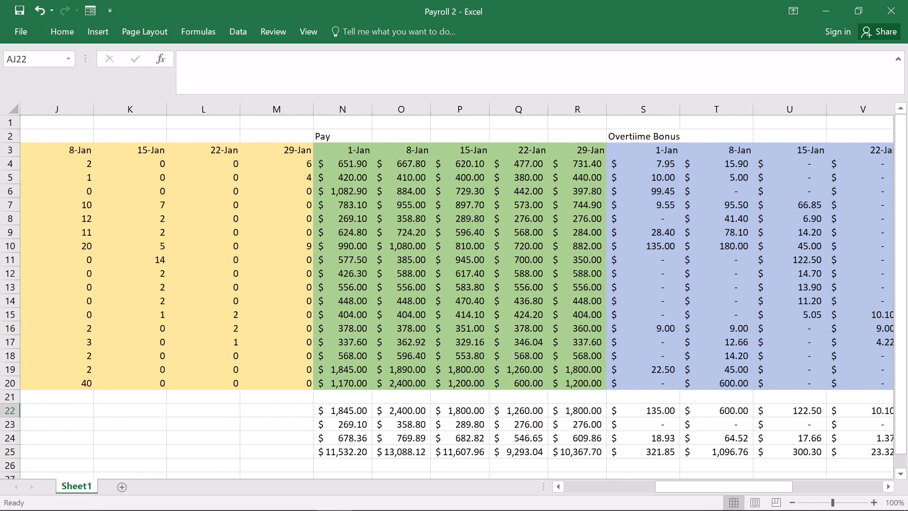
scroll(746, 368, left, 1)
scroll(746, 368, down, 1)
scroll(746, 368, right, 1)
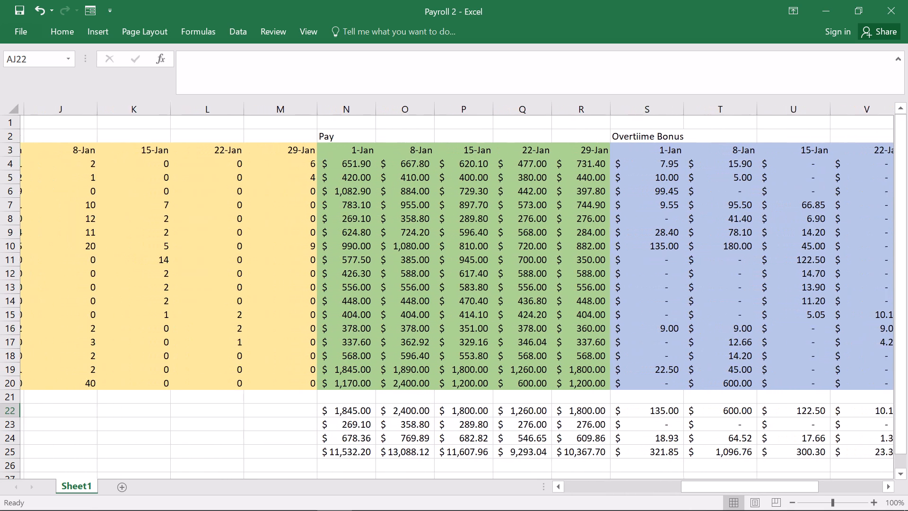
scroll(755, 371, right, 1)
scroll(755, 371, left, 6)
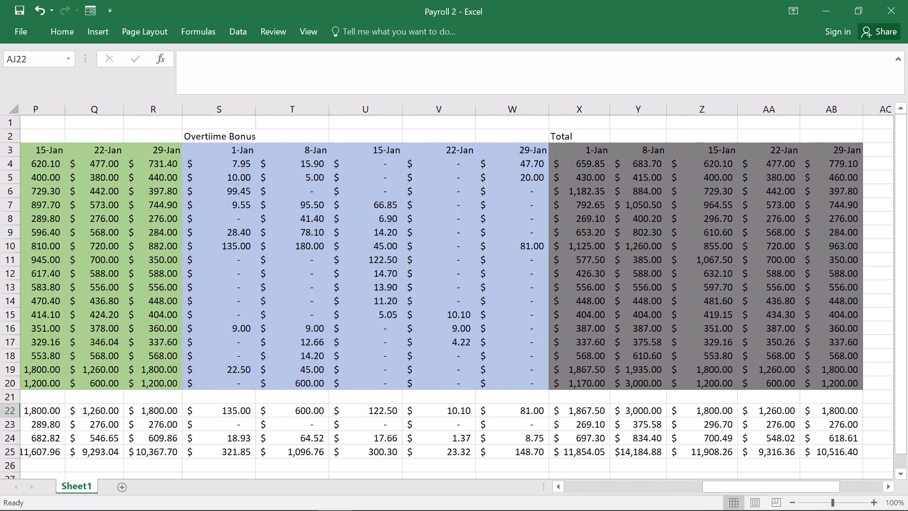
scroll(755, 371, left, 5)
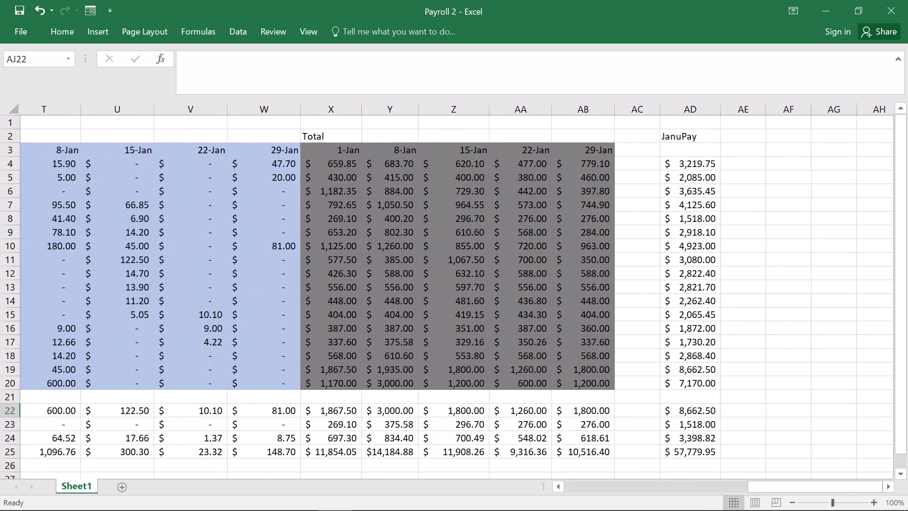
scroll(755, 371, left, 3)
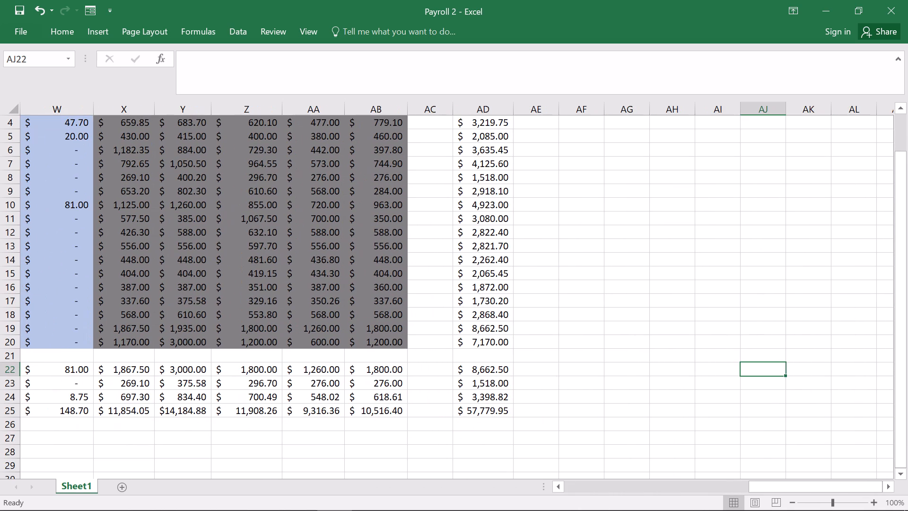
Review the sections again from JanuPay back to the employee names and hourly wages, and across to JanuPay once more.
scroll(755, 371, right, 3)
scroll(755, 371, up, 2)
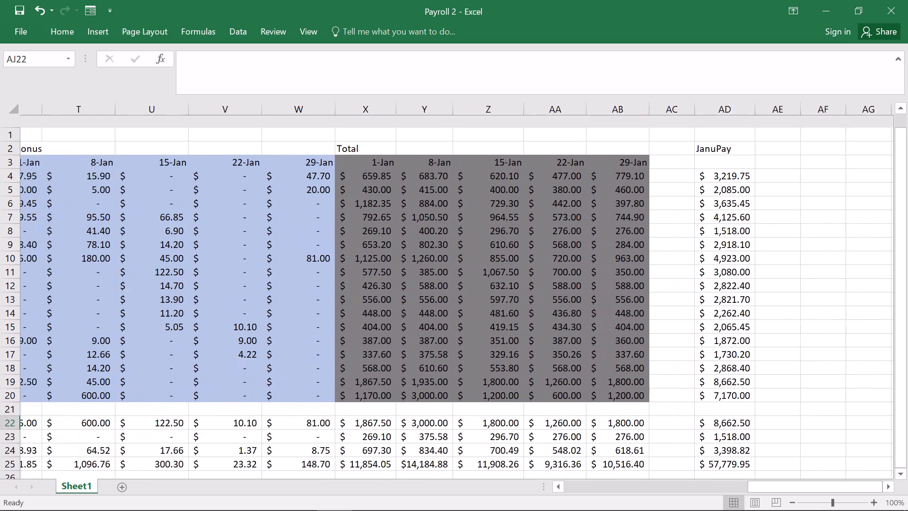
scroll(755, 371, up, 2)
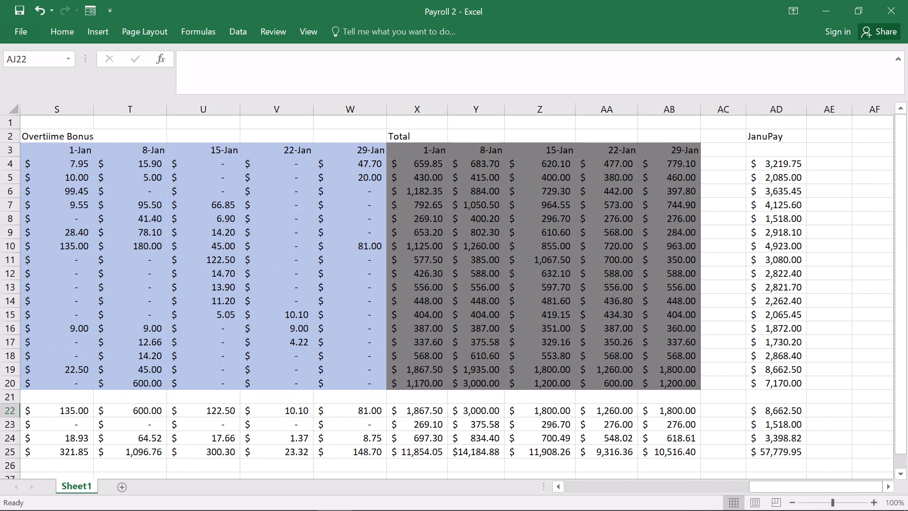
scroll(778, 414, down, 1)
scroll(778, 414, up, 3)
scroll(778, 414, right, 1)
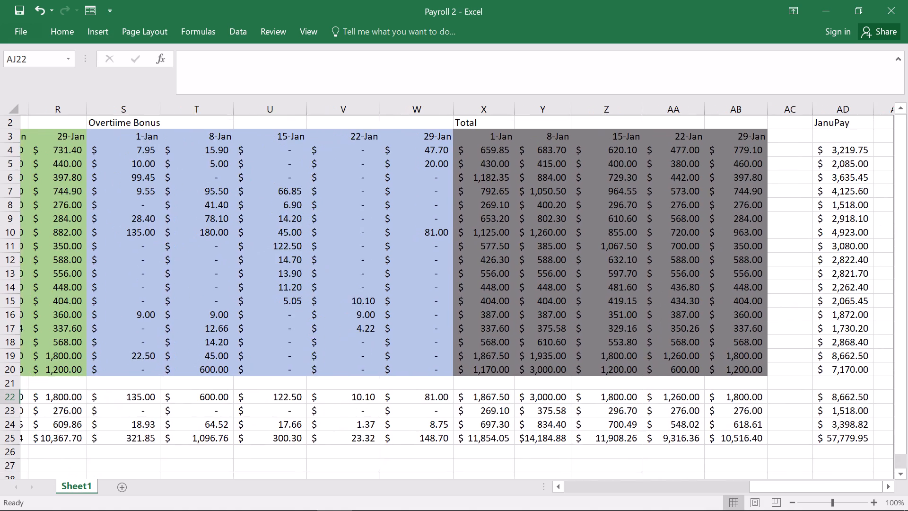
scroll(778, 414, right, 8)
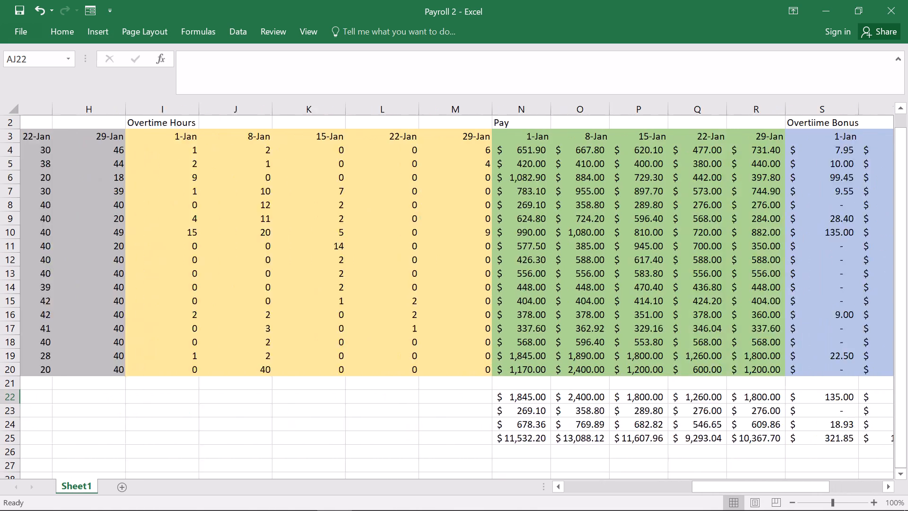
scroll(778, 414, right, 6)
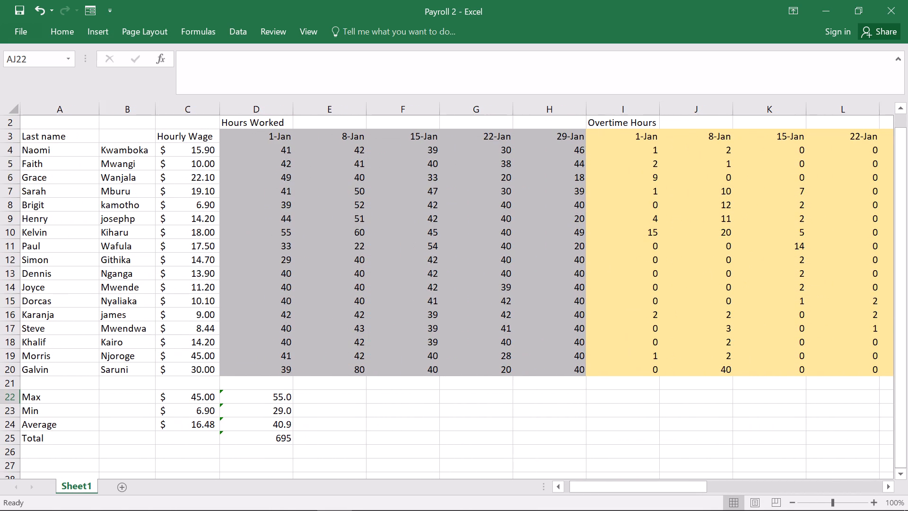
scroll(778, 414, left, 1)
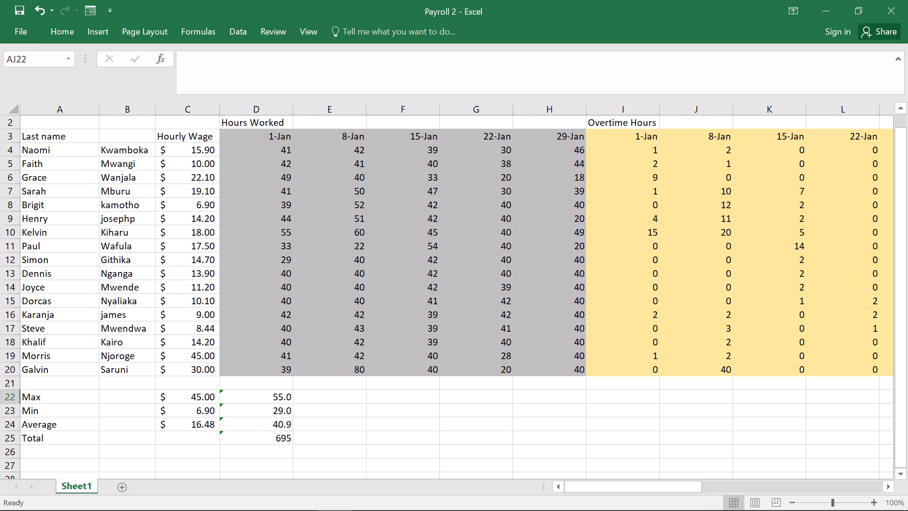
scroll(778, 414, left, 3)
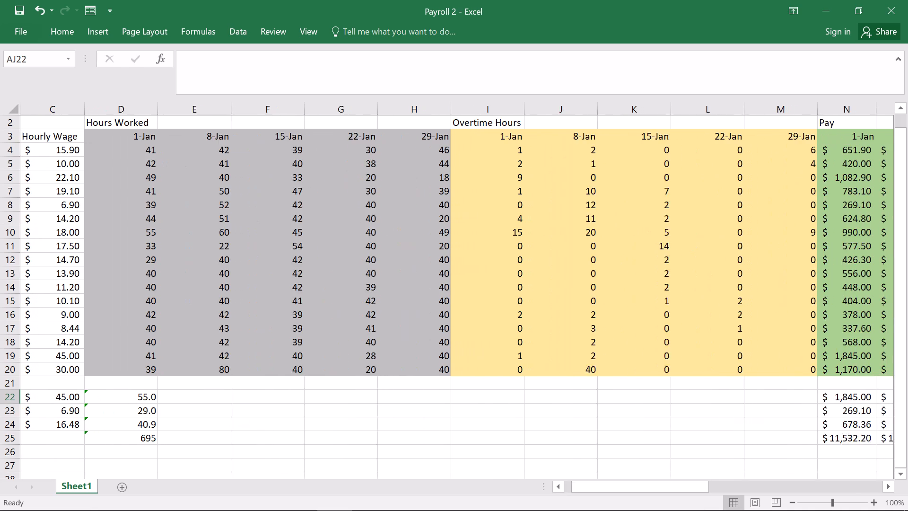
scroll(778, 414, left, 8)
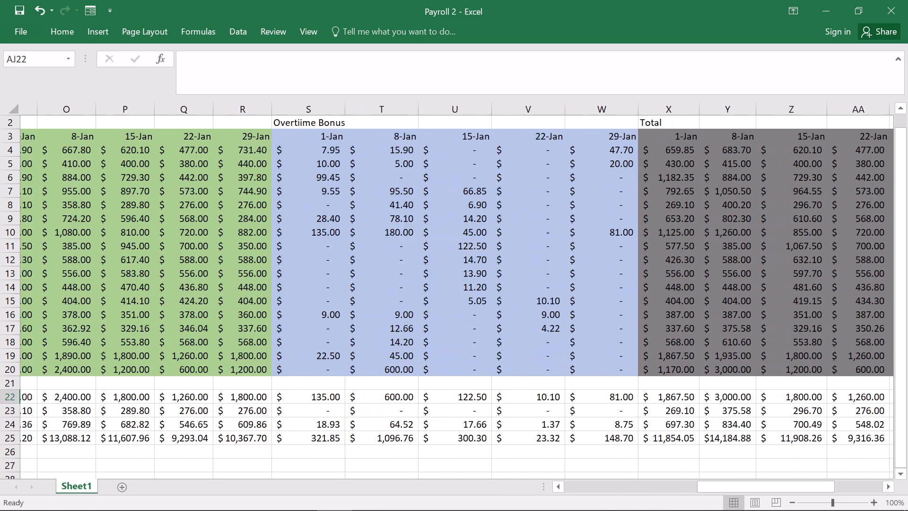
scroll(778, 414, left, 4)
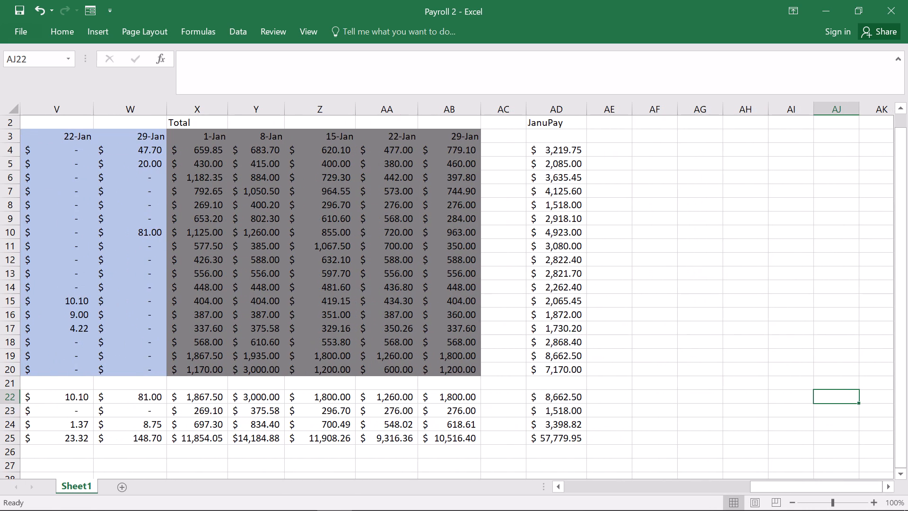
Trace the JanuPay maximum in AD22 to the SUM formula in AD19 and check which employee row 19 belongs to.
click(564, 400)
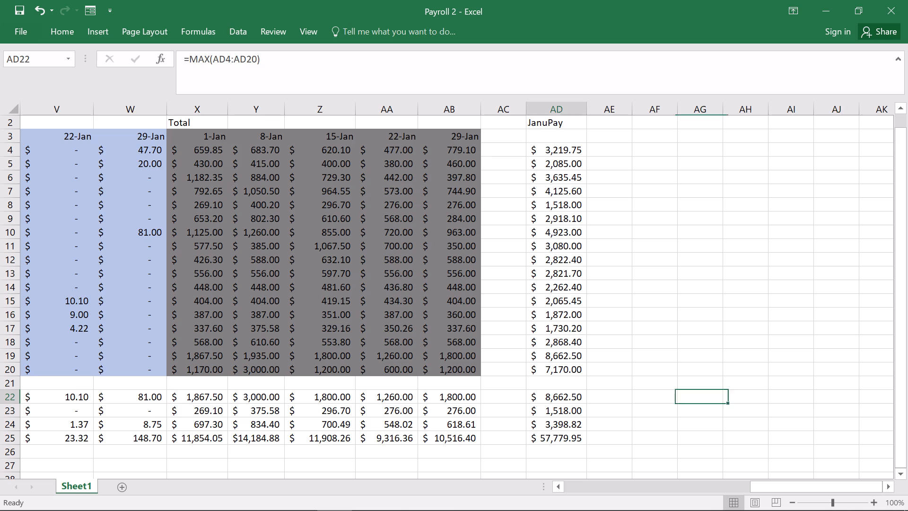
triple_click(565, 356)
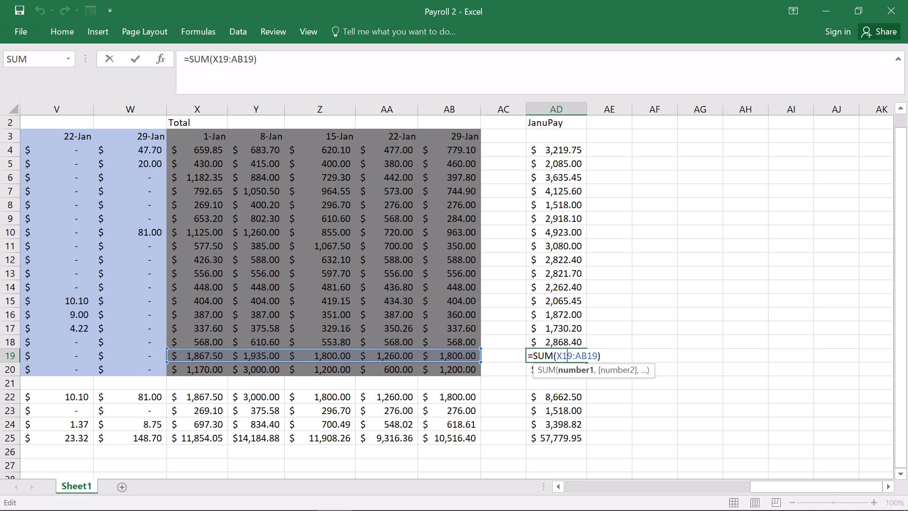
scroll(320, 370, right, 16)
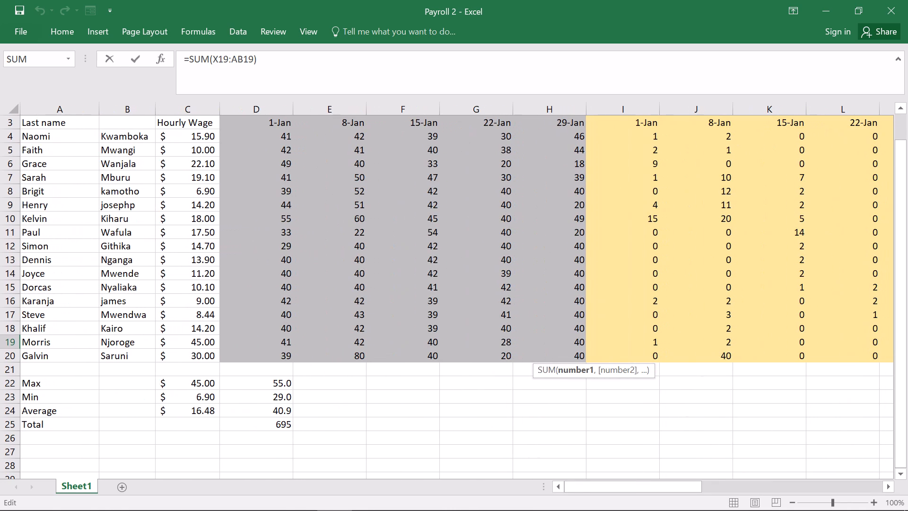
scroll(314, 335, down, 1)
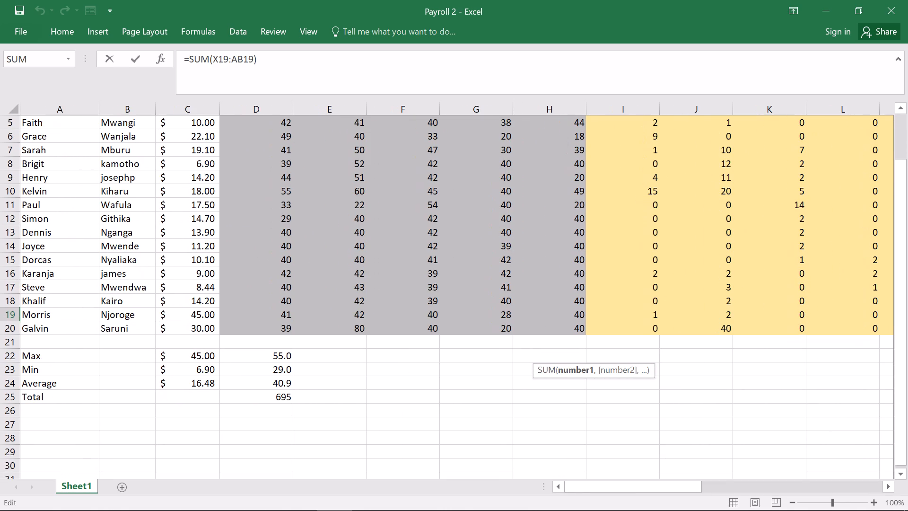
click(889, 484)
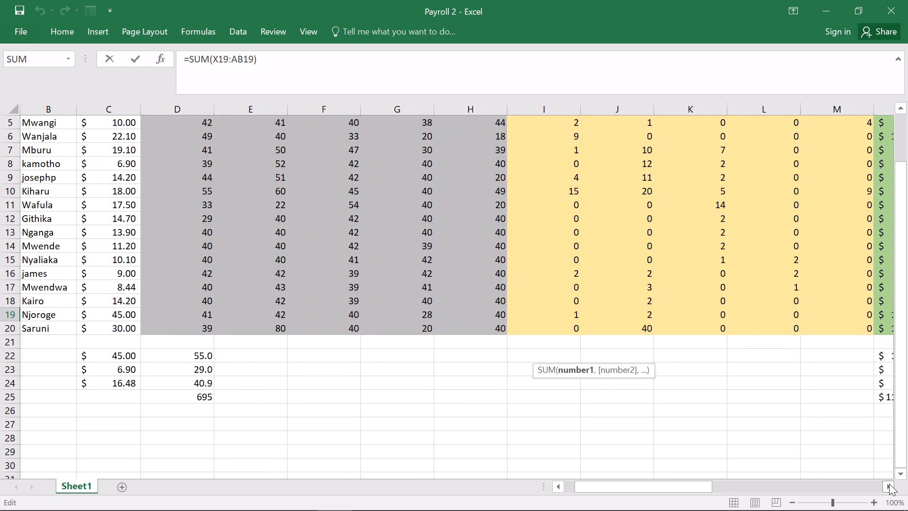
triple_click(889, 484)
triple_click(889, 484)
triple_click(889, 484)
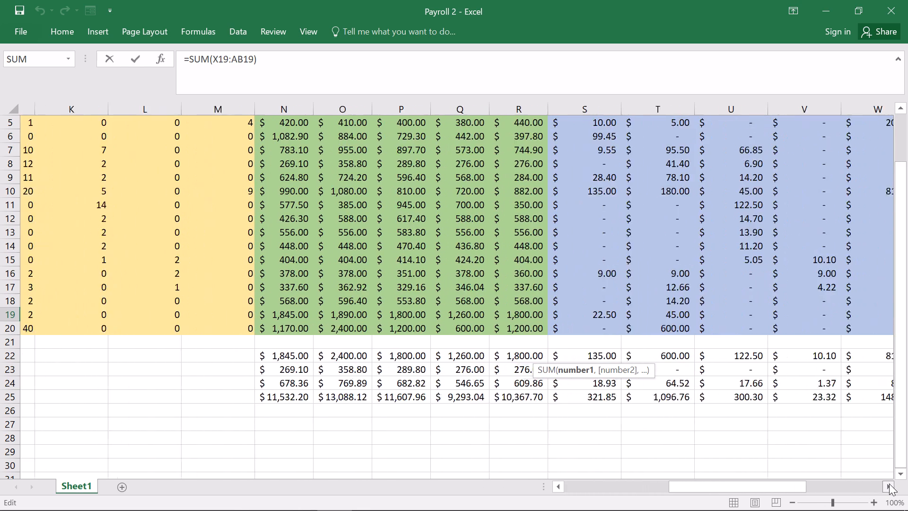
triple_click(889, 484)
triple_click(889, 484)
triple_click(889, 484)
triple_click(889, 484)
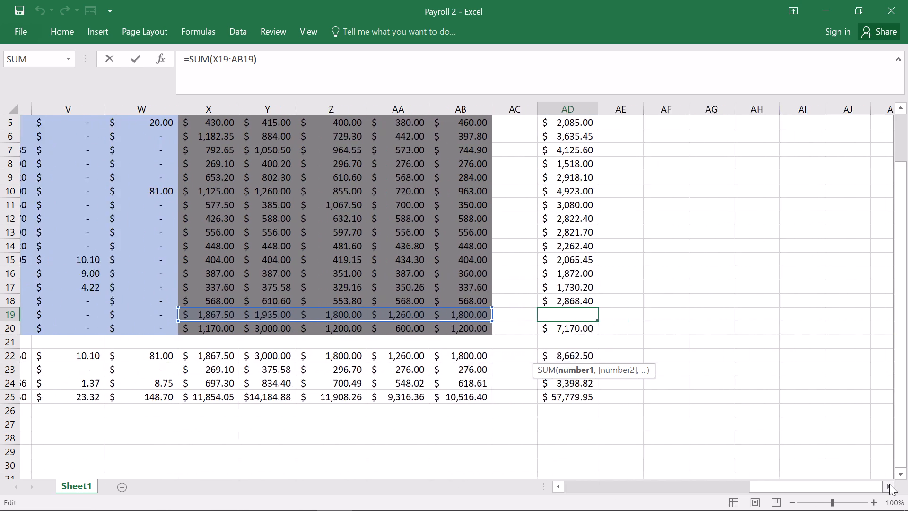
triple_click(889, 484)
click(889, 484)
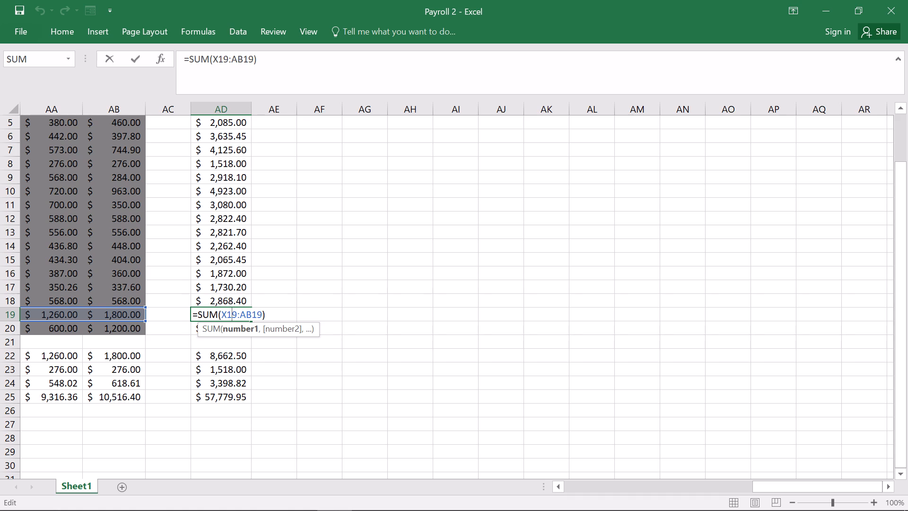
Save the workbook.
click(16, 9)
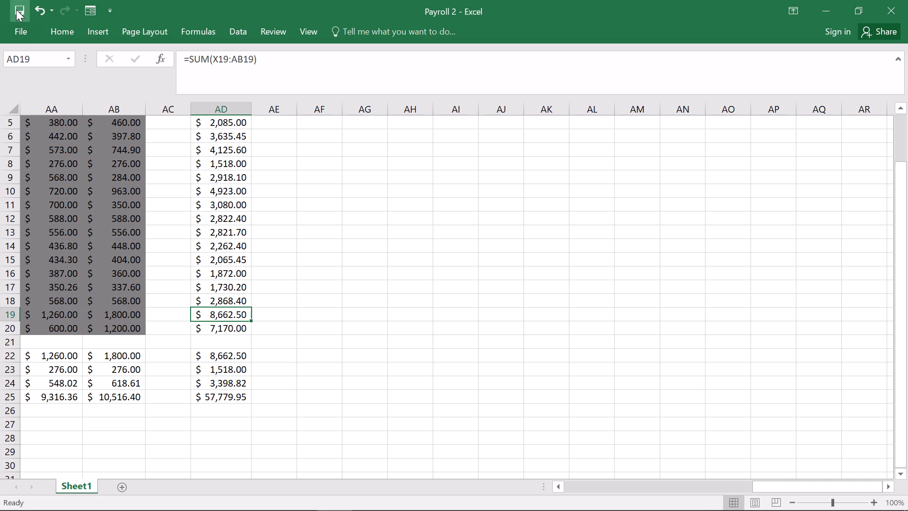
Page through the payroll sheet's print preview and set the page orientation to landscape.
click(28, 33)
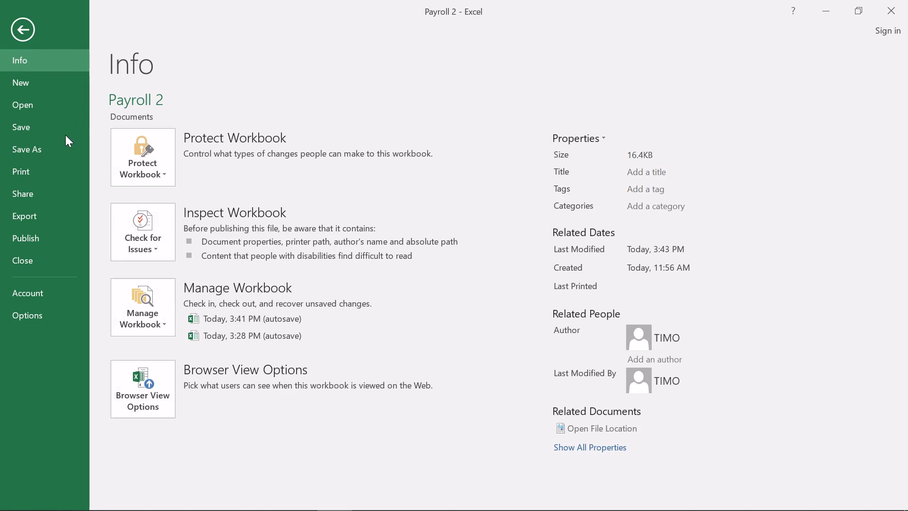
click(53, 168)
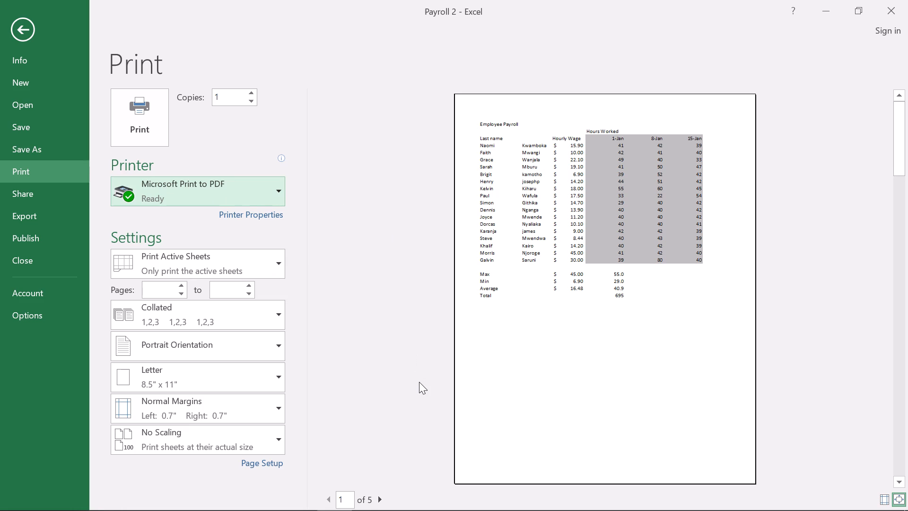
scroll(678, 401, down, 1)
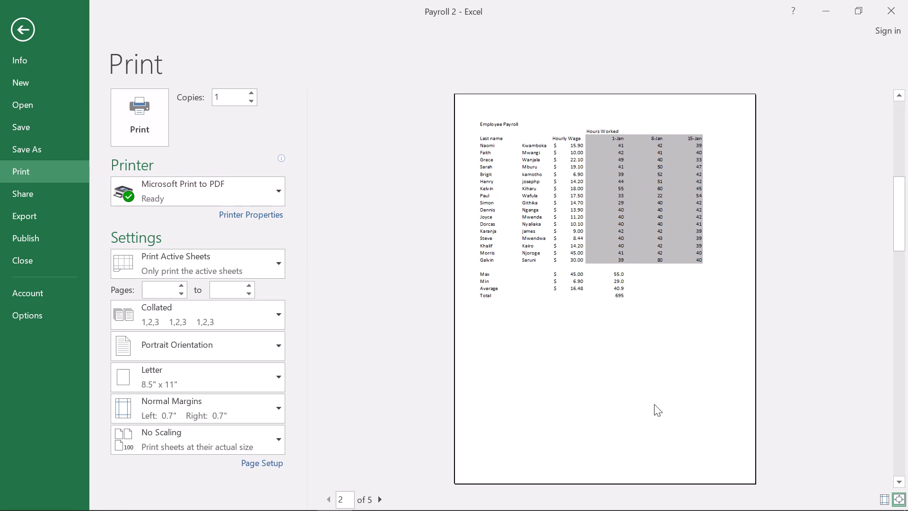
scroll(654, 404, down, 1)
click(379, 496)
click(379, 496)
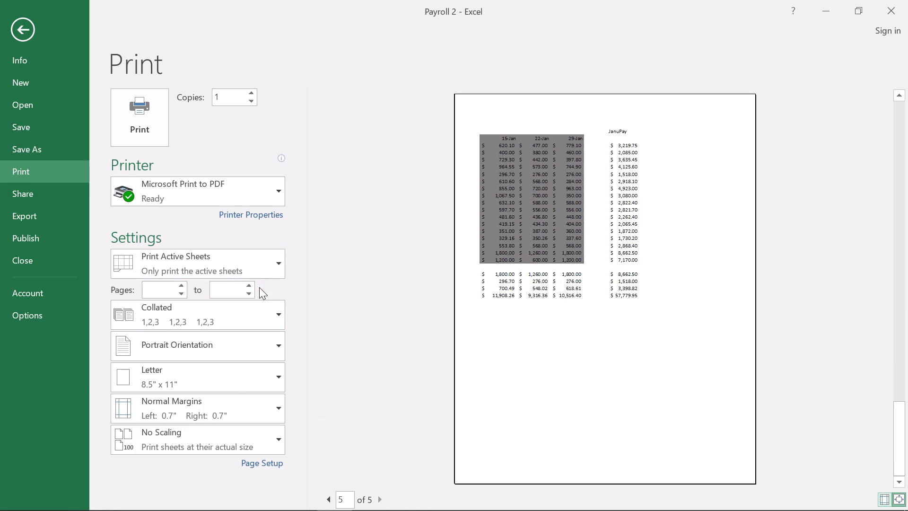
click(213, 345)
click(218, 404)
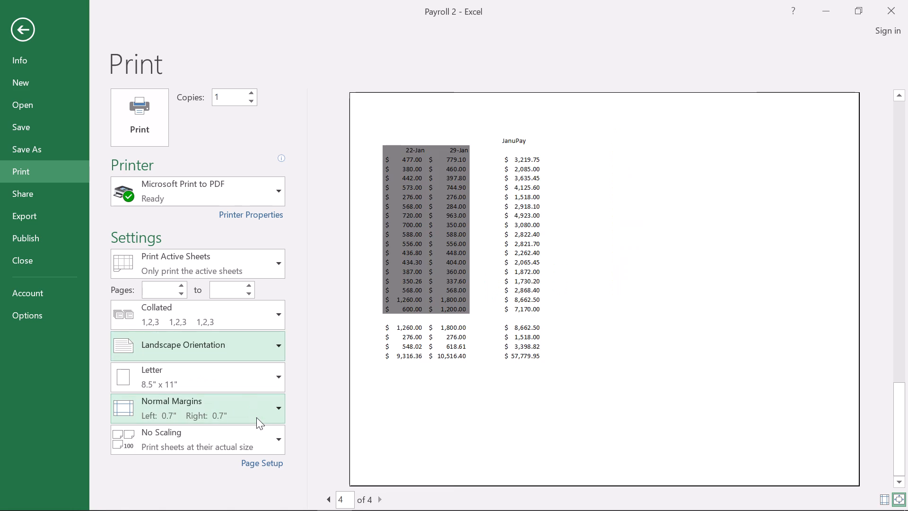
Set the print scaling to Fit Sheet on One Page.
click(271, 437)
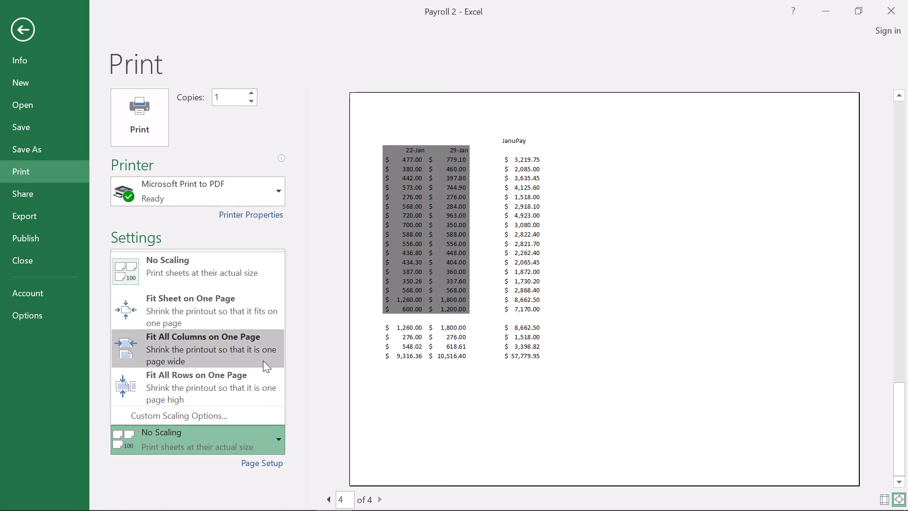
click(262, 327)
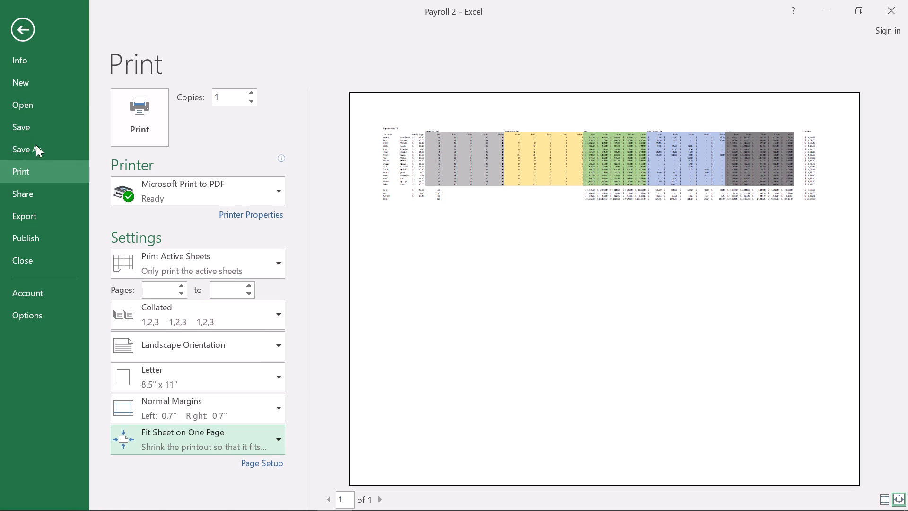
Save the workbook with the landscape, one-page print settings.
click(41, 130)
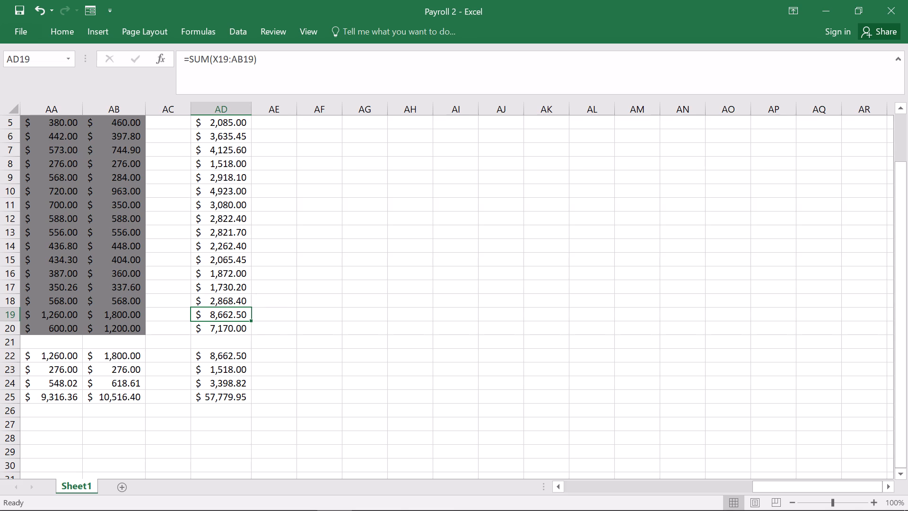
scroll(91, 201, right, 5)
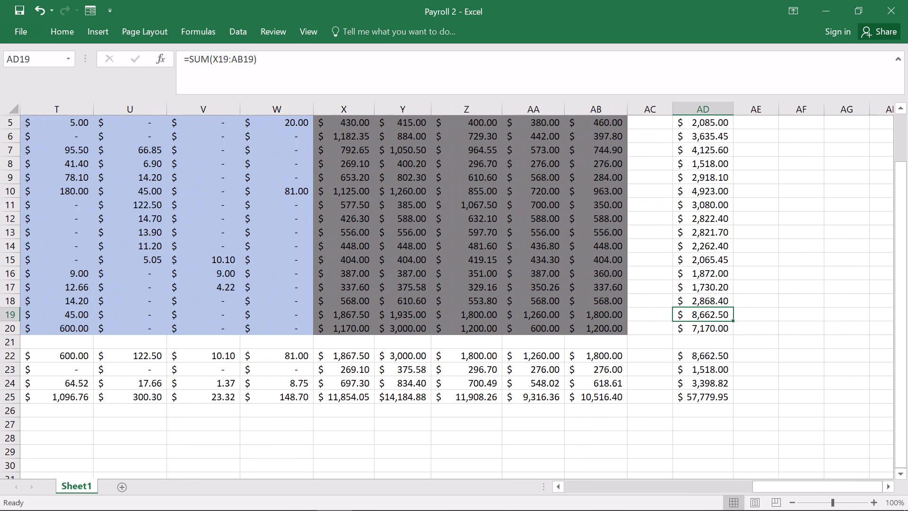
click(23, 13)
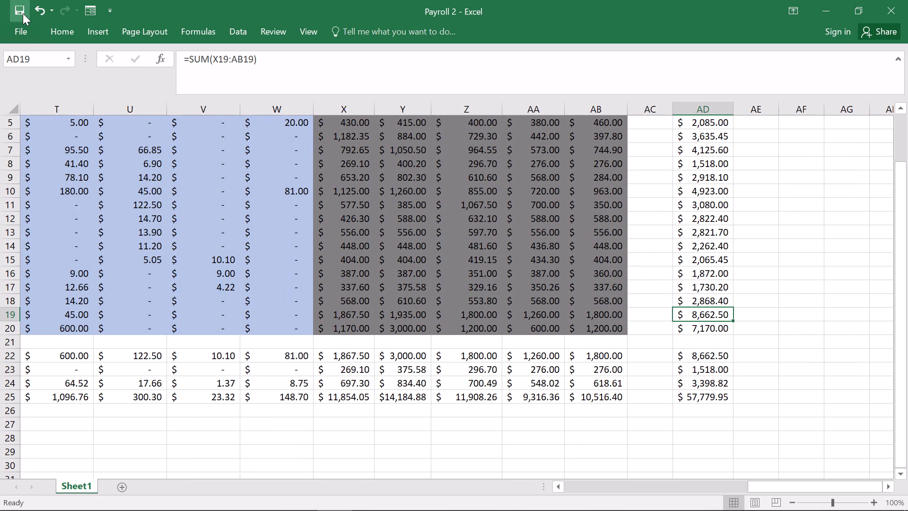
click(23, 13)
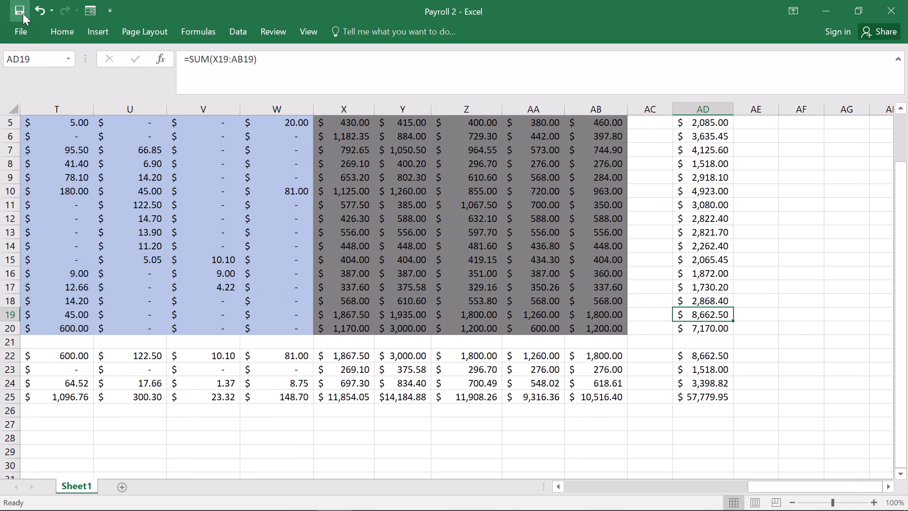
click(23, 14)
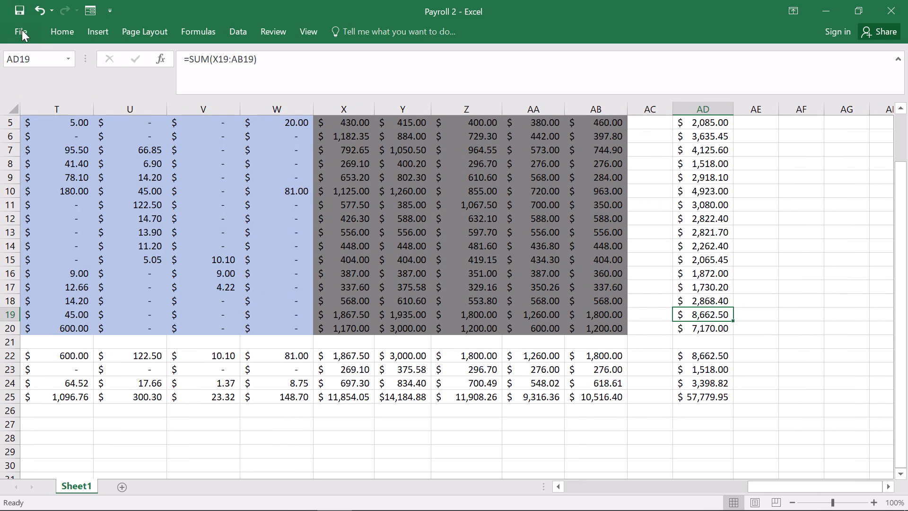
Reopen the print preview and zoom in to examine the single-page landscape layout of the payroll sheet.
click(22, 30)
click(34, 171)
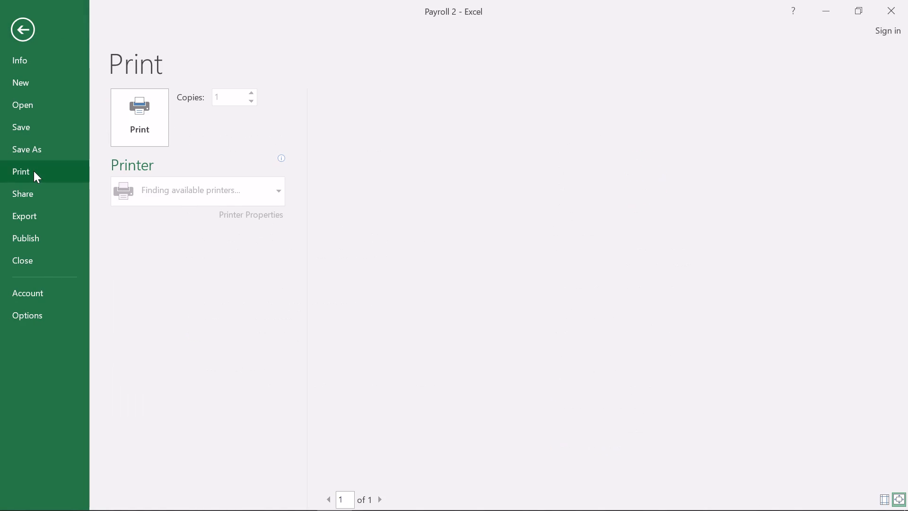
click(503, 318)
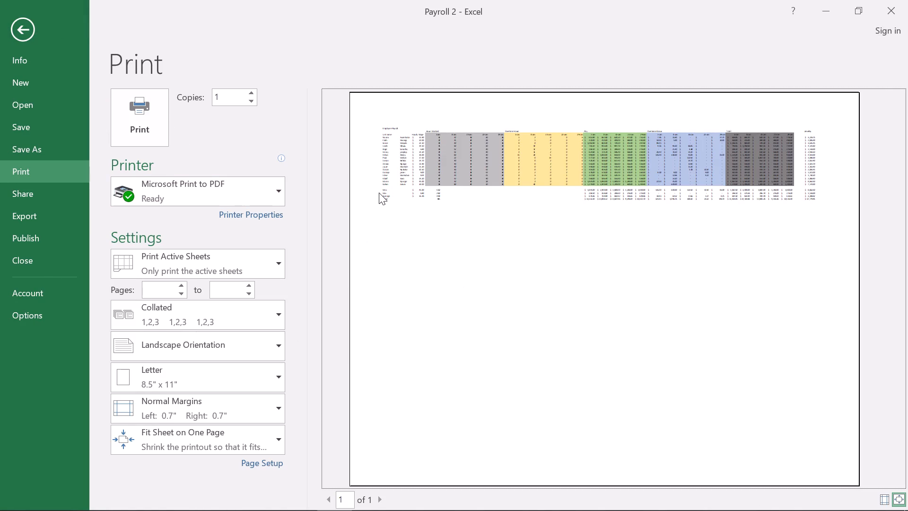
ctrl+scroll(379, 193, up, 1)
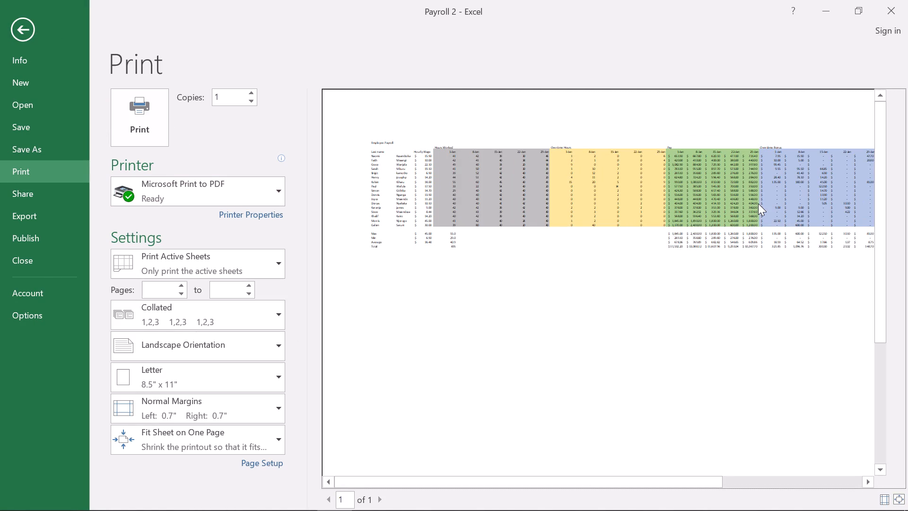
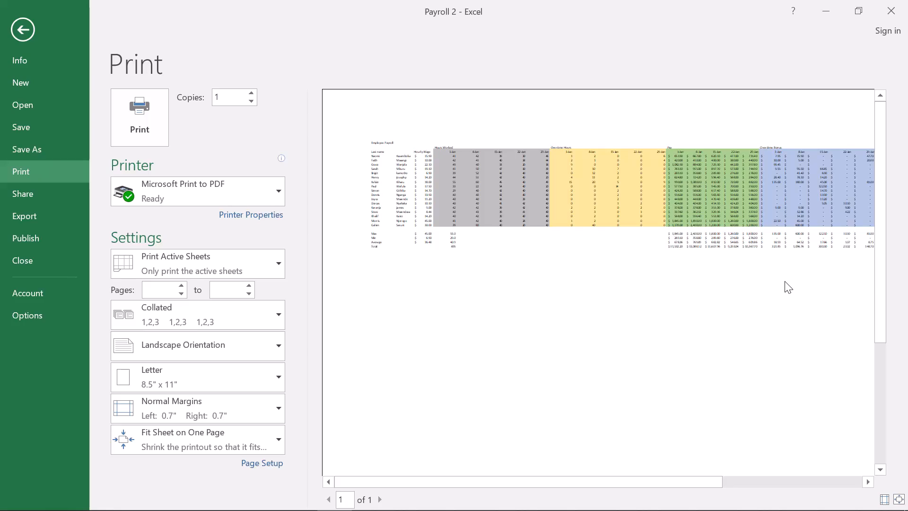
Examine the zoomed one-page landscape preview across its full width through the January pay column, and return to the worksheet.
scroll(785, 281, up, 3)
scroll(785, 281, left, 4)
scroll(779, 174, left, 2)
scroll(607, 216, right, 1)
scroll(607, 216, up, 1)
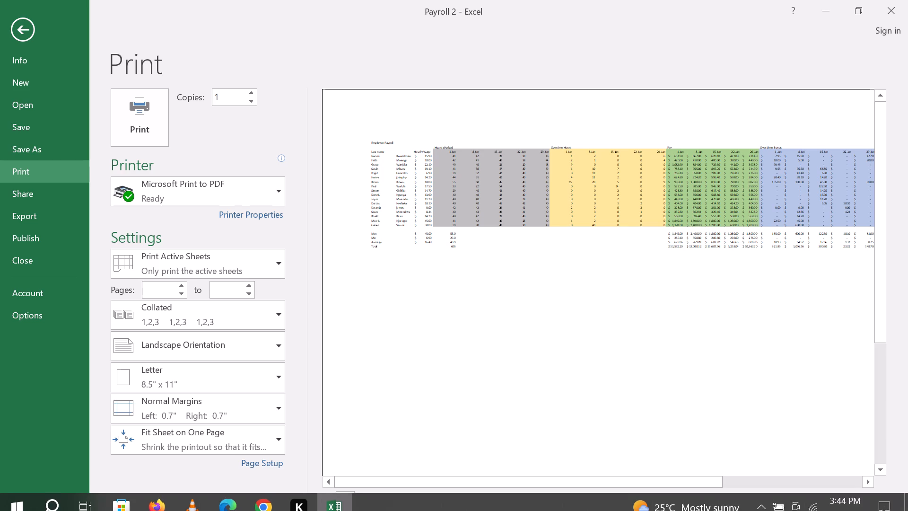
triple_click(869, 482)
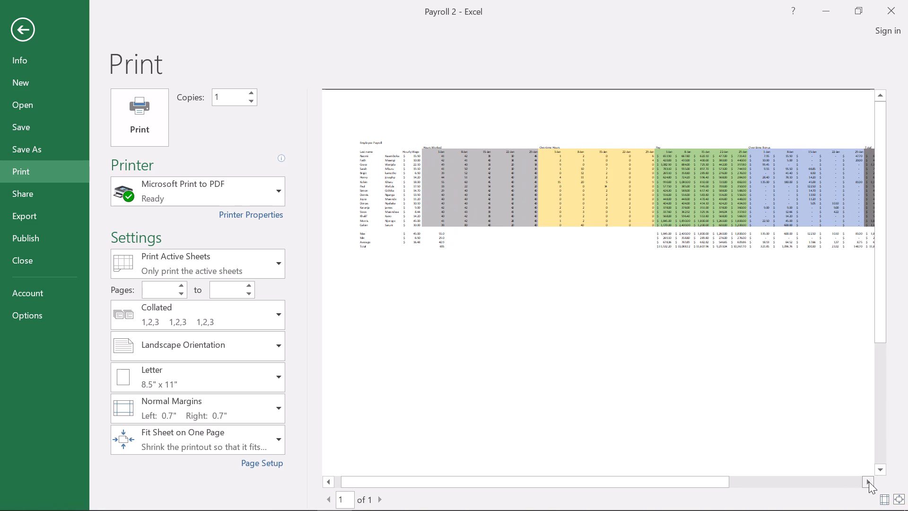
triple_click(869, 482)
triple_click(869, 482)
triple_click(869, 482)
triple_click(869, 482)
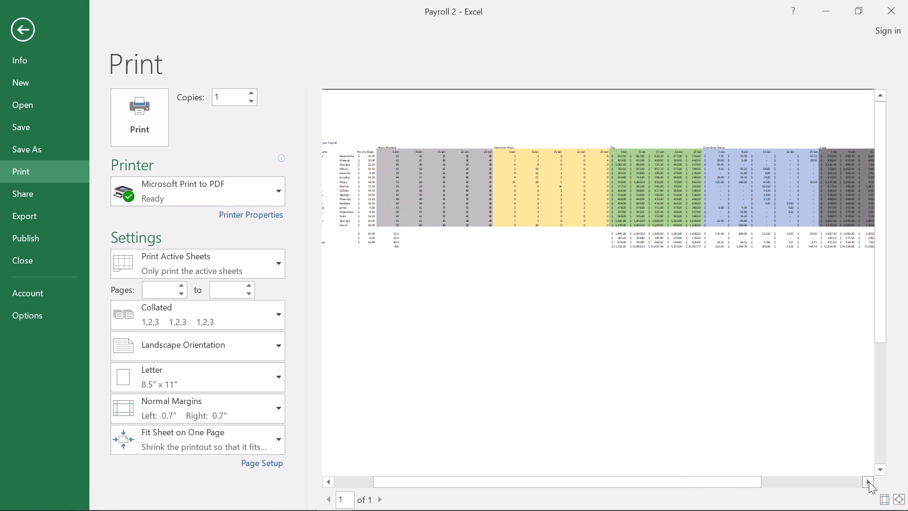
triple_click(869, 482)
triple_click(869, 482)
triple_click(869, 482)
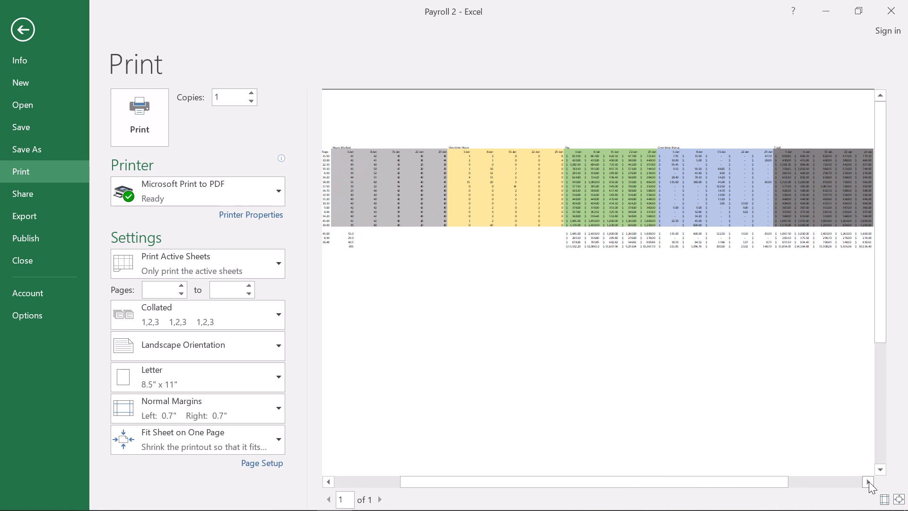
triple_click(869, 482)
triple_click(869, 482)
triple_click(869, 482)
triple_click(869, 482)
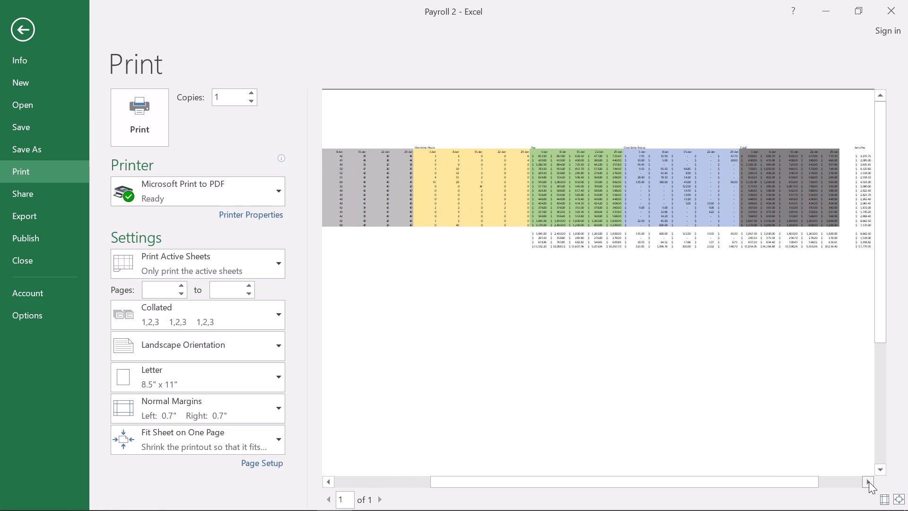
triple_click(869, 482)
triple_click(869, 482)
triple_click(869, 482)
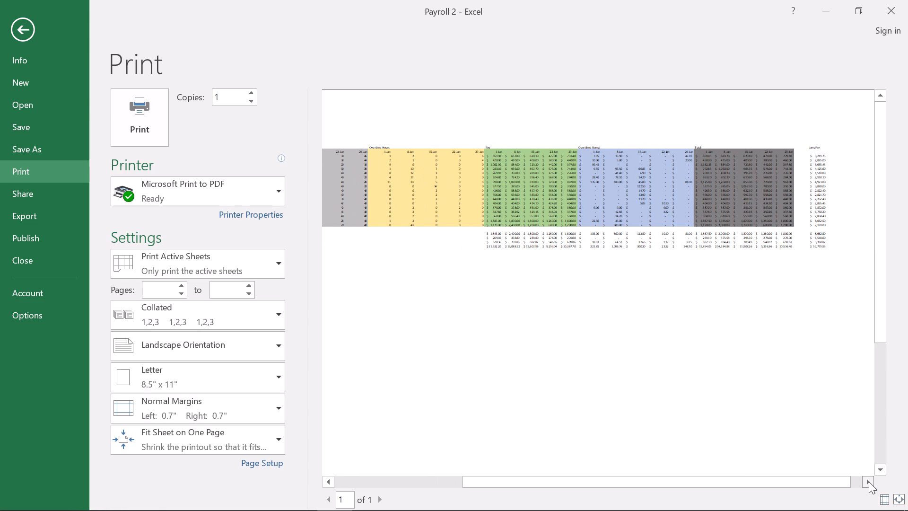
triple_click(869, 482)
click(869, 482)
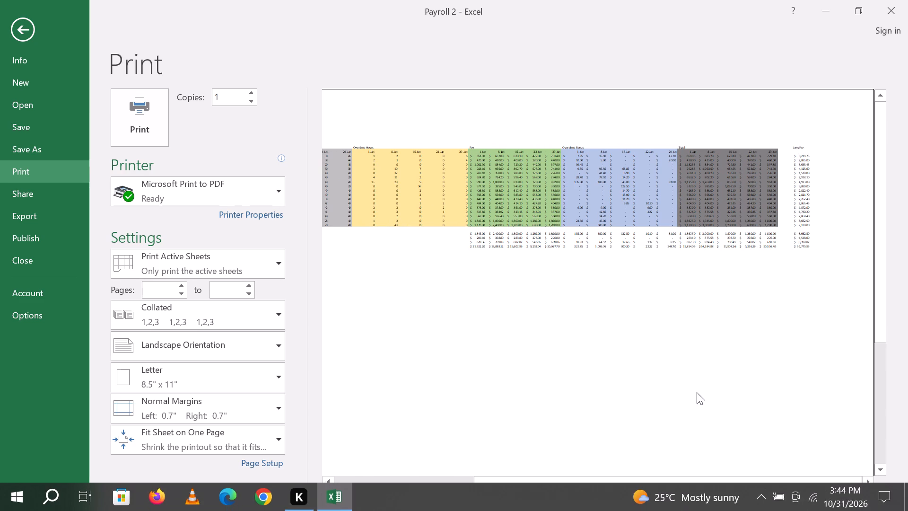
click(327, 500)
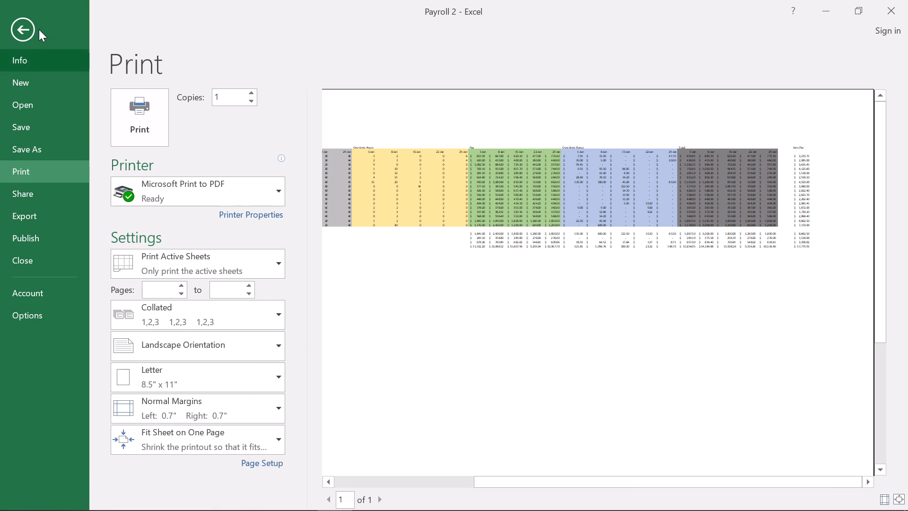
click(25, 29)
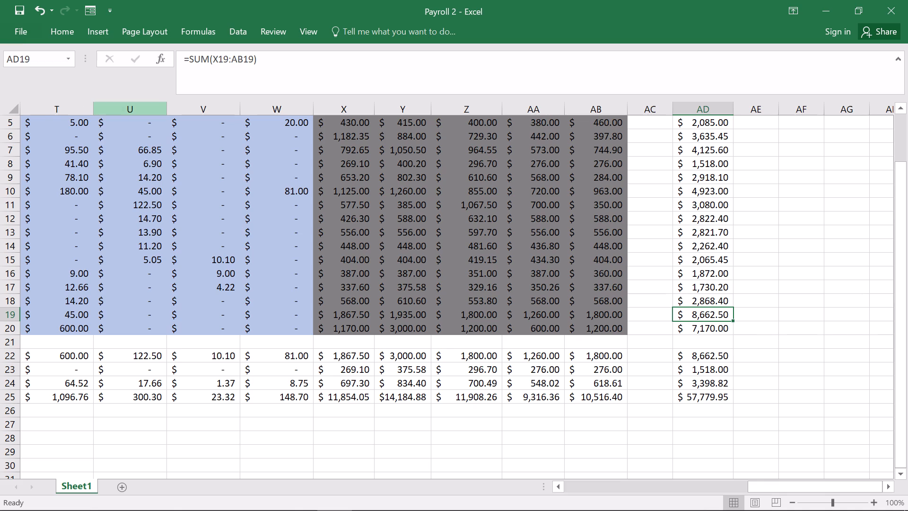
Save the Payroll 2 workbook under its existing name.
scroll(230, 209, right, 6)
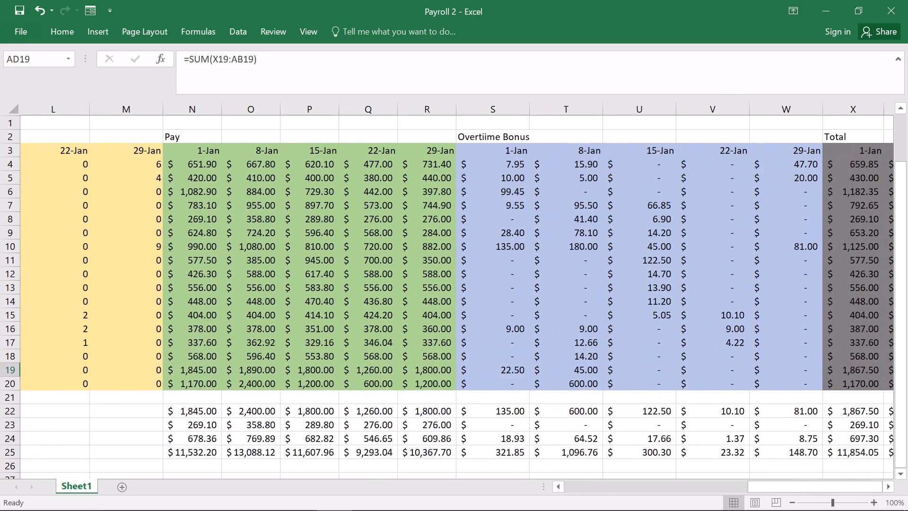
scroll(230, 209, right, 7)
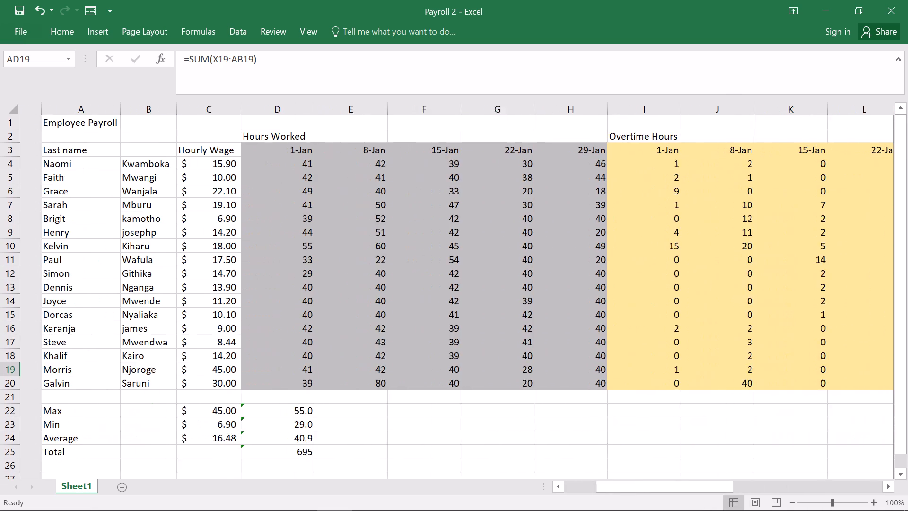
scroll(230, 209, right, 2)
scroll(230, 209, left, 1)
scroll(230, 209, right, 1)
scroll(279, 212, up, 1)
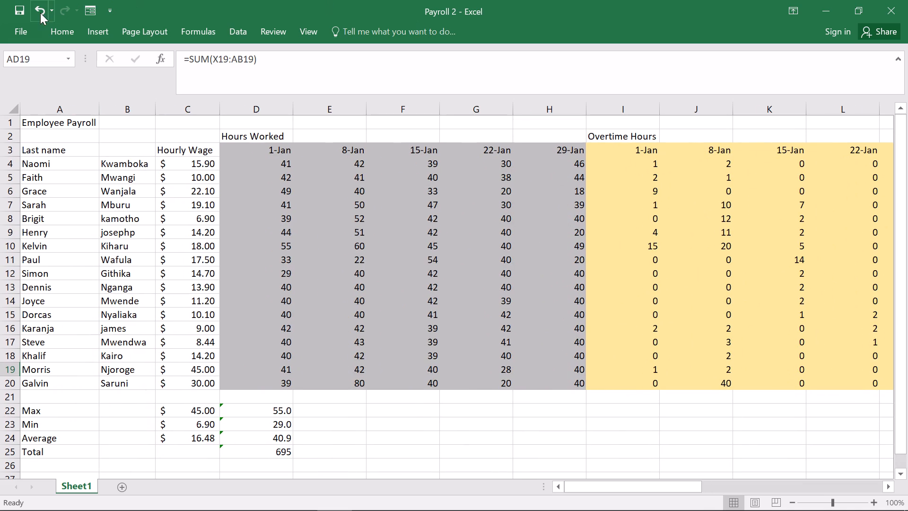
click(24, 15)
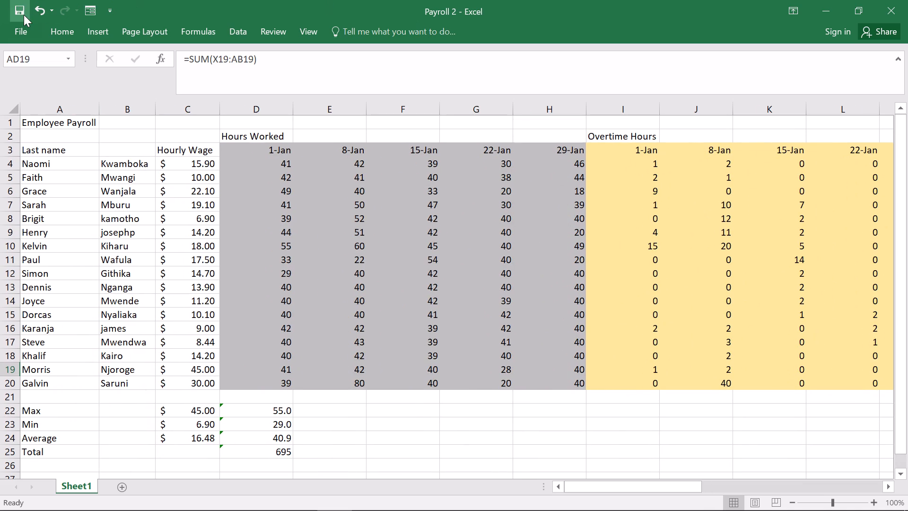
Open the Save As locations for the Payroll 2 workbook.
click(10, 34)
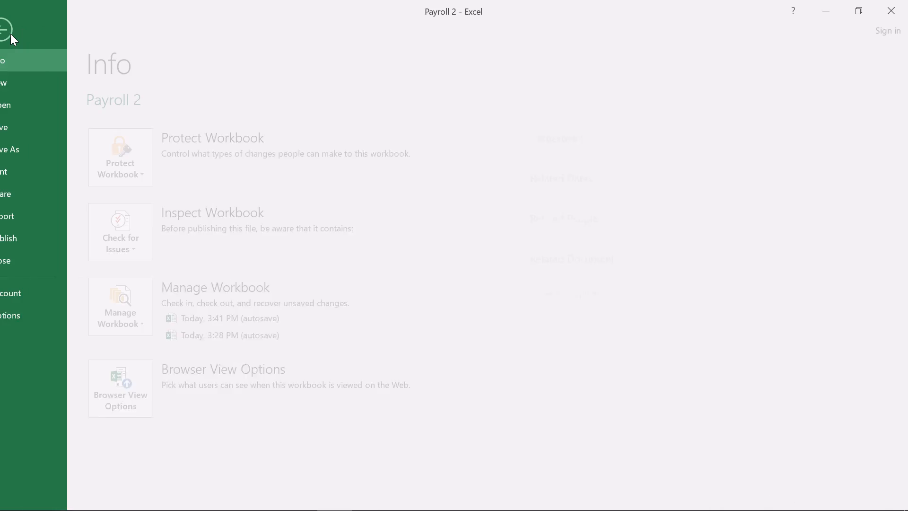
click(30, 145)
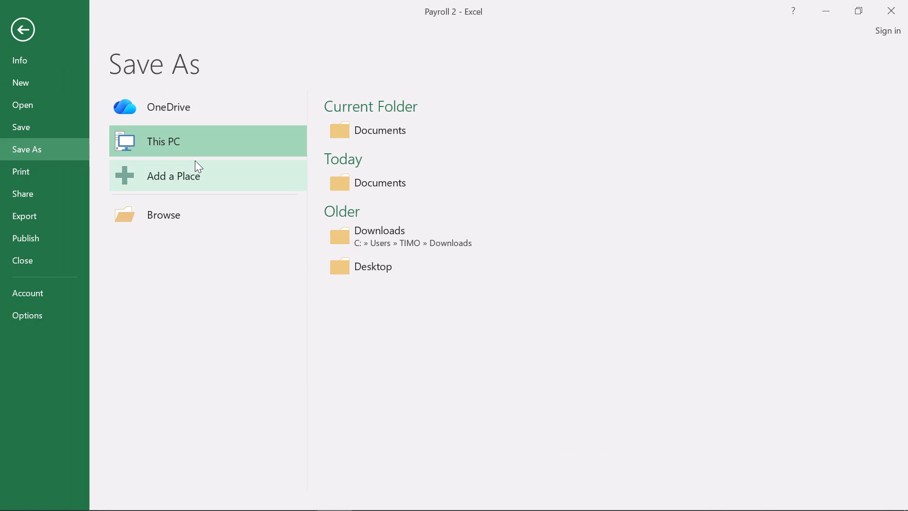